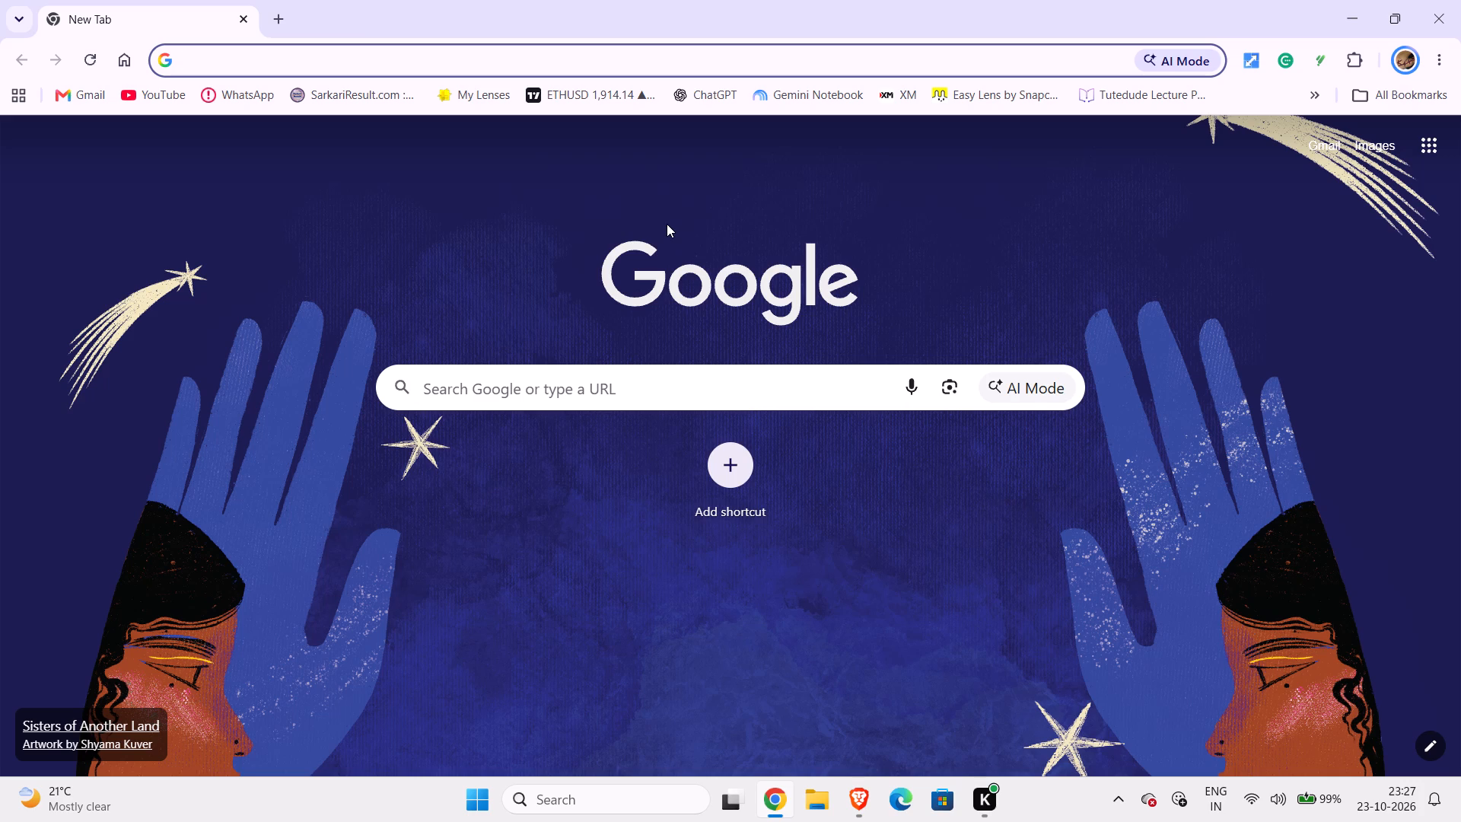
# Open the bookmarked TradingView chart and dismiss the Diwali sale offer covering it.
pyautogui.click(625, 390)
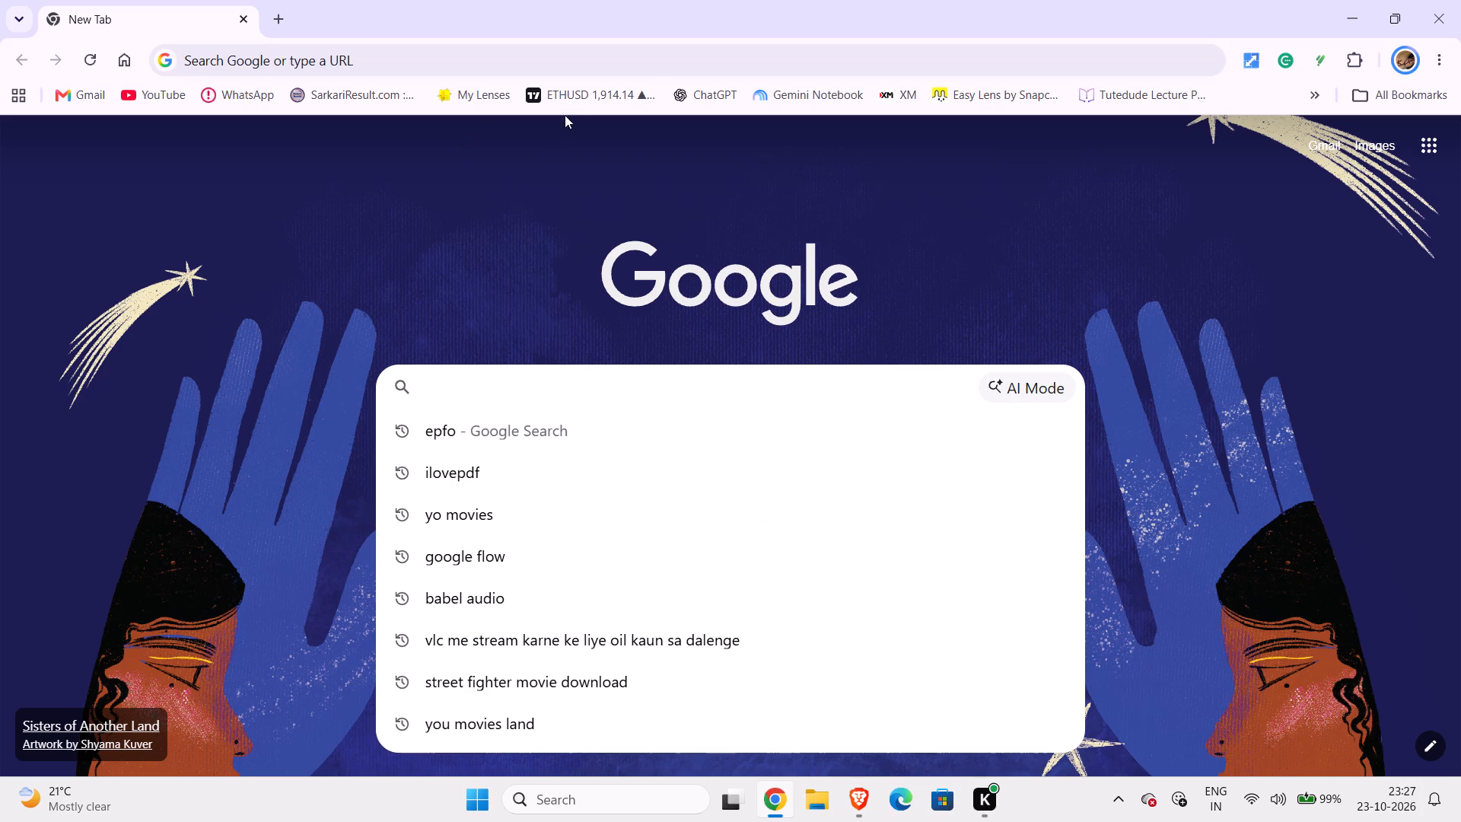
pyautogui.click(573, 103)
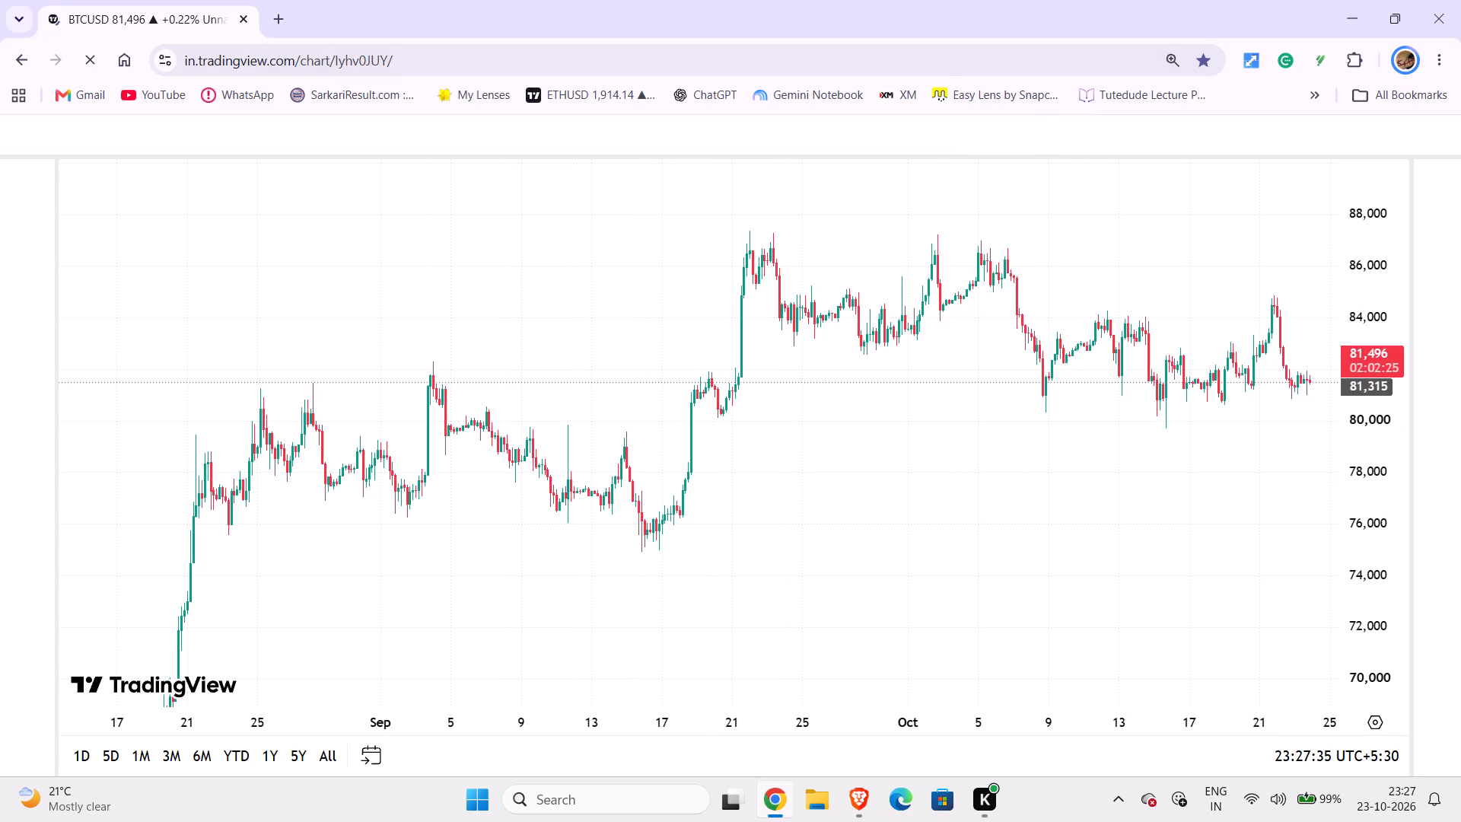
pyautogui.moveTo(977, 398); pyautogui.dragTo(873, 433)
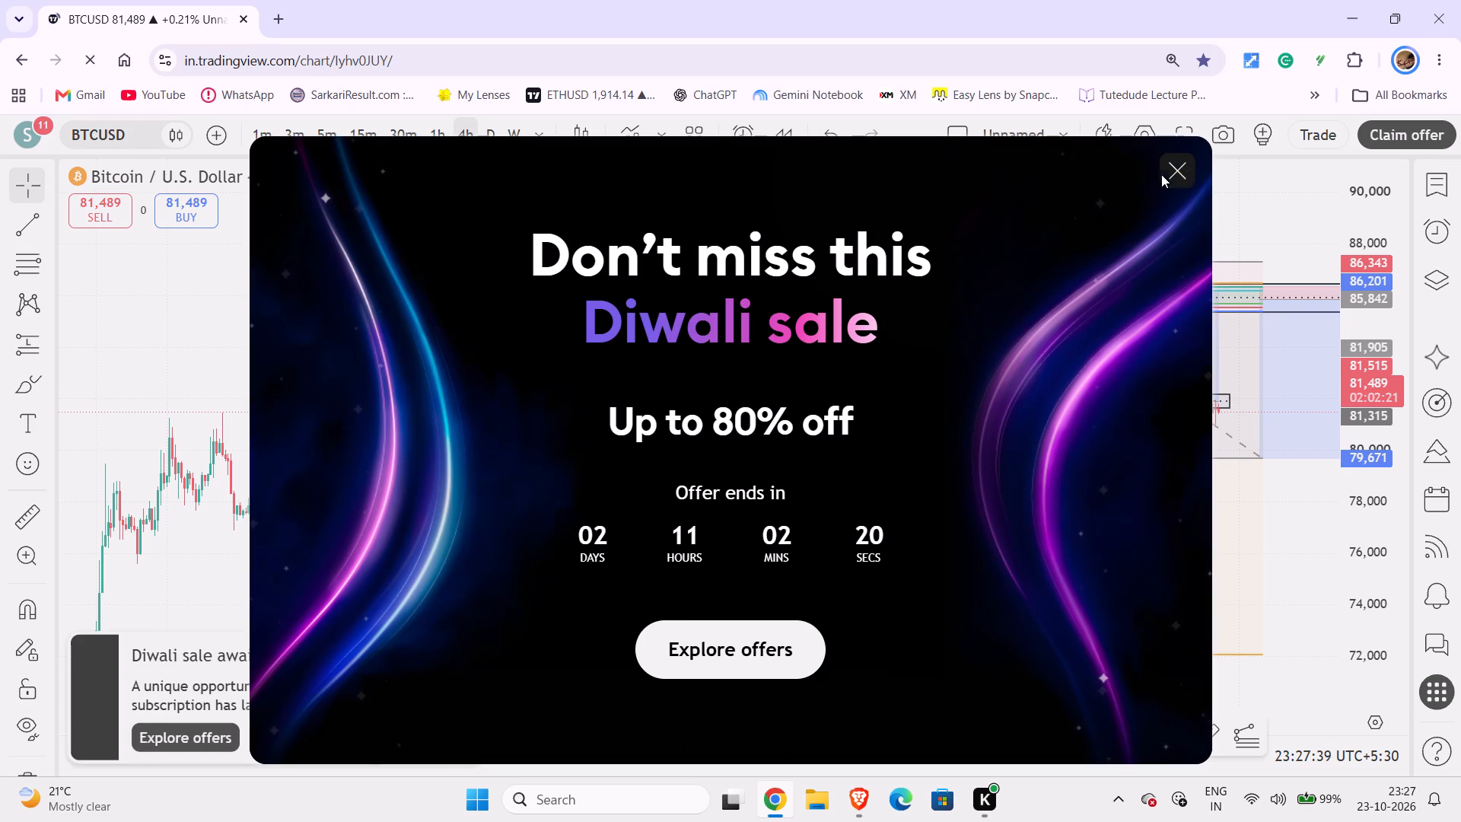
pyautogui.click(1178, 167)
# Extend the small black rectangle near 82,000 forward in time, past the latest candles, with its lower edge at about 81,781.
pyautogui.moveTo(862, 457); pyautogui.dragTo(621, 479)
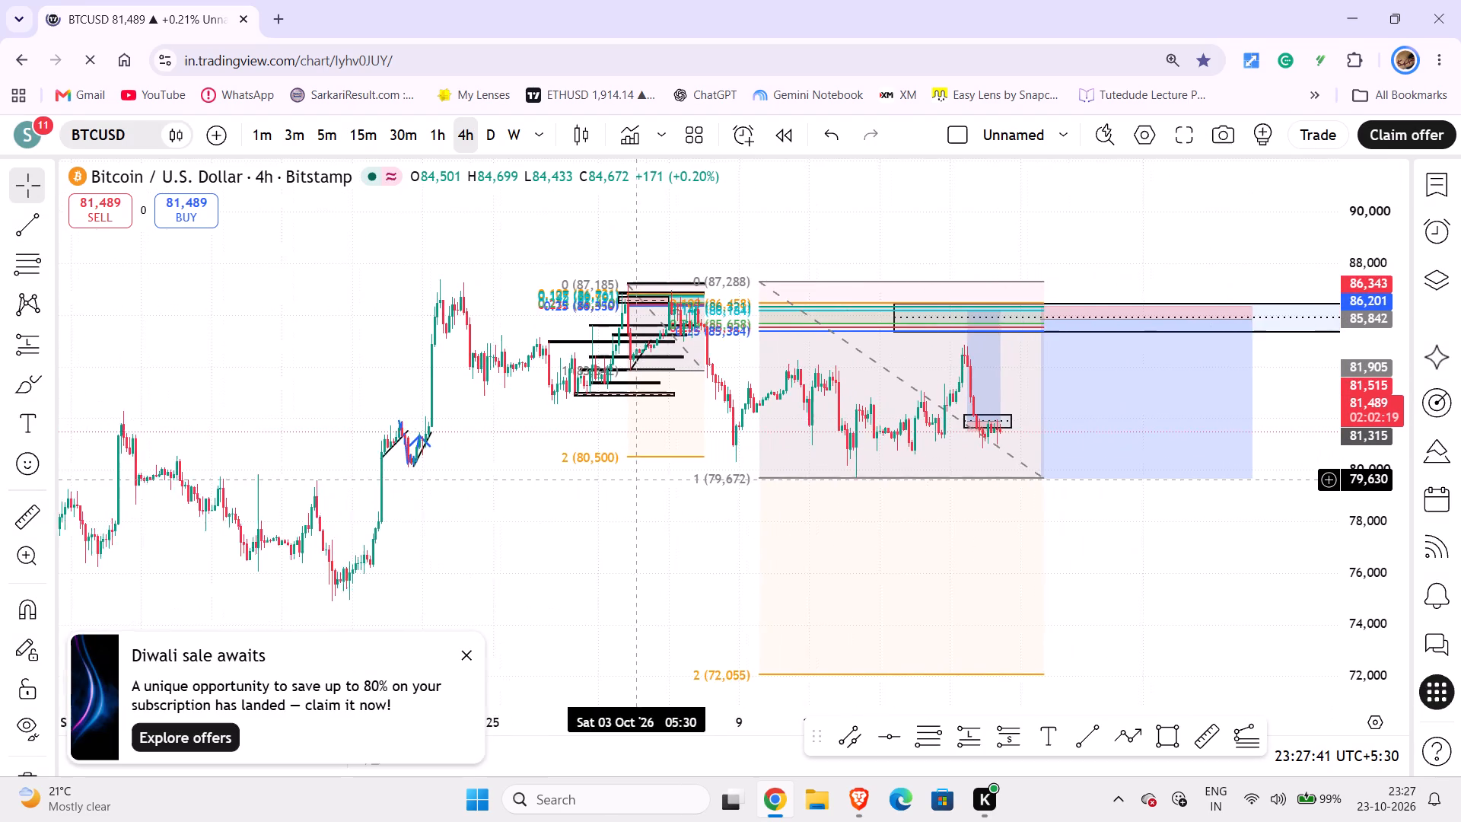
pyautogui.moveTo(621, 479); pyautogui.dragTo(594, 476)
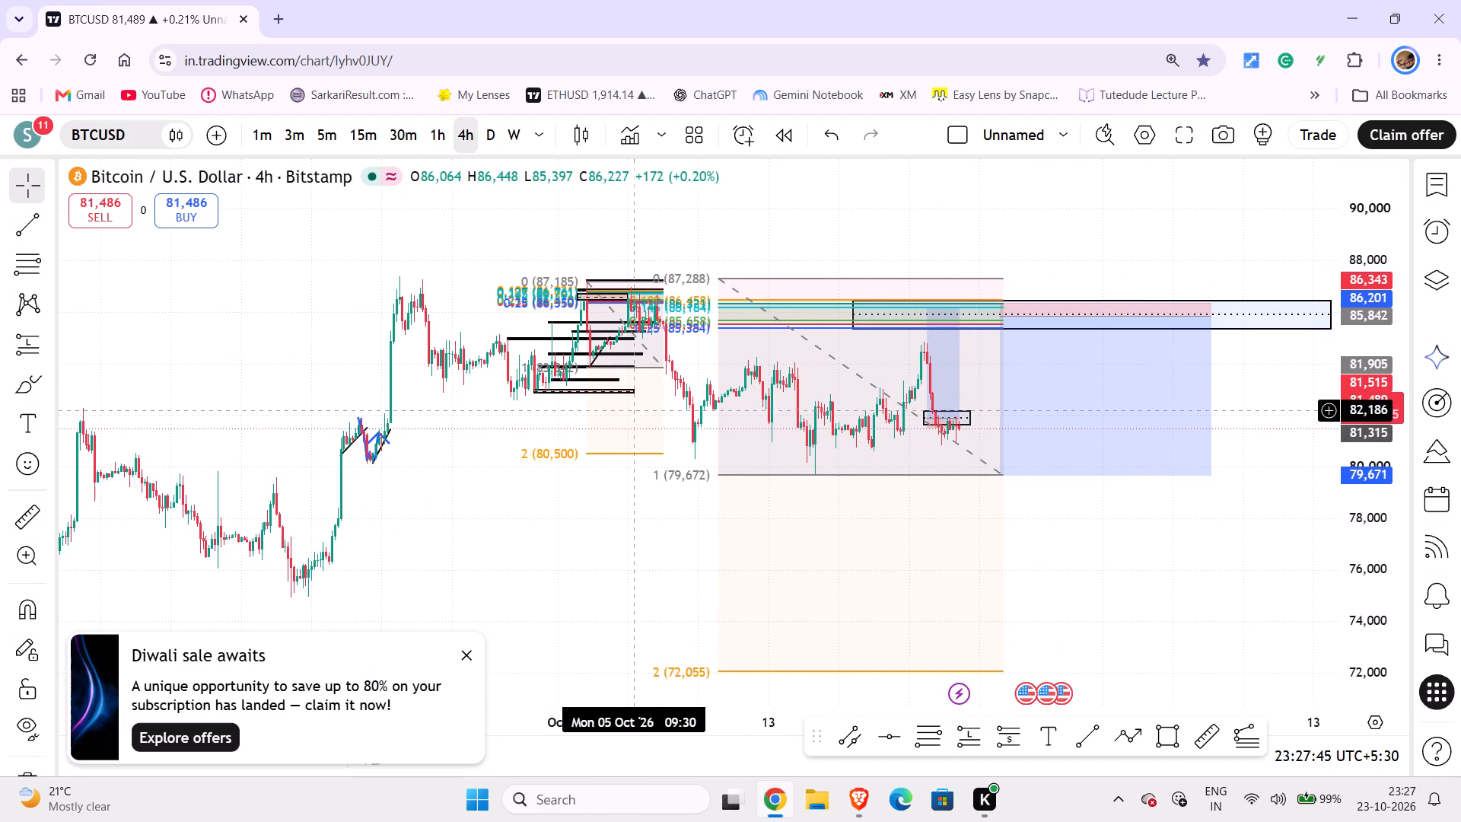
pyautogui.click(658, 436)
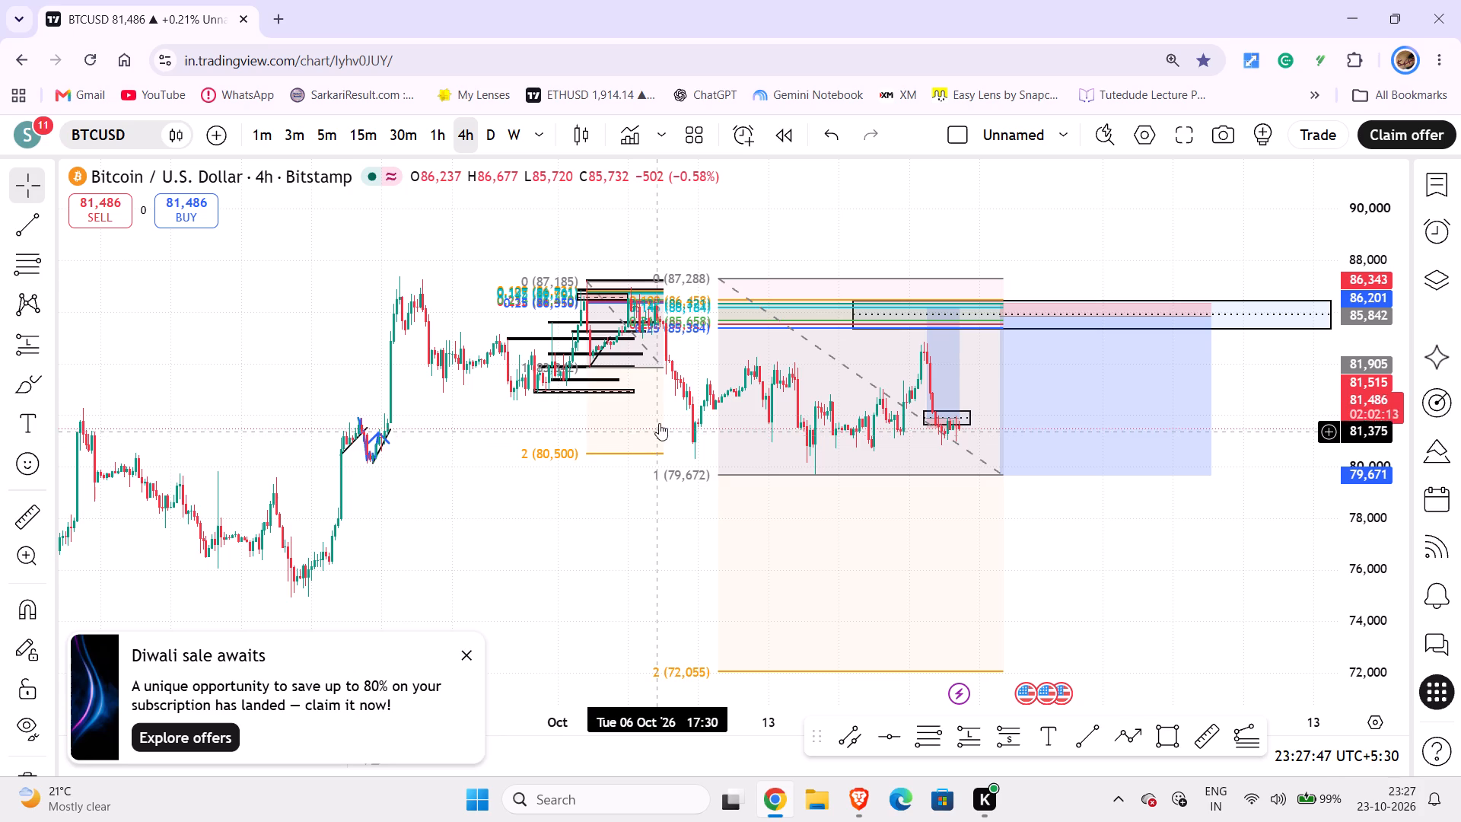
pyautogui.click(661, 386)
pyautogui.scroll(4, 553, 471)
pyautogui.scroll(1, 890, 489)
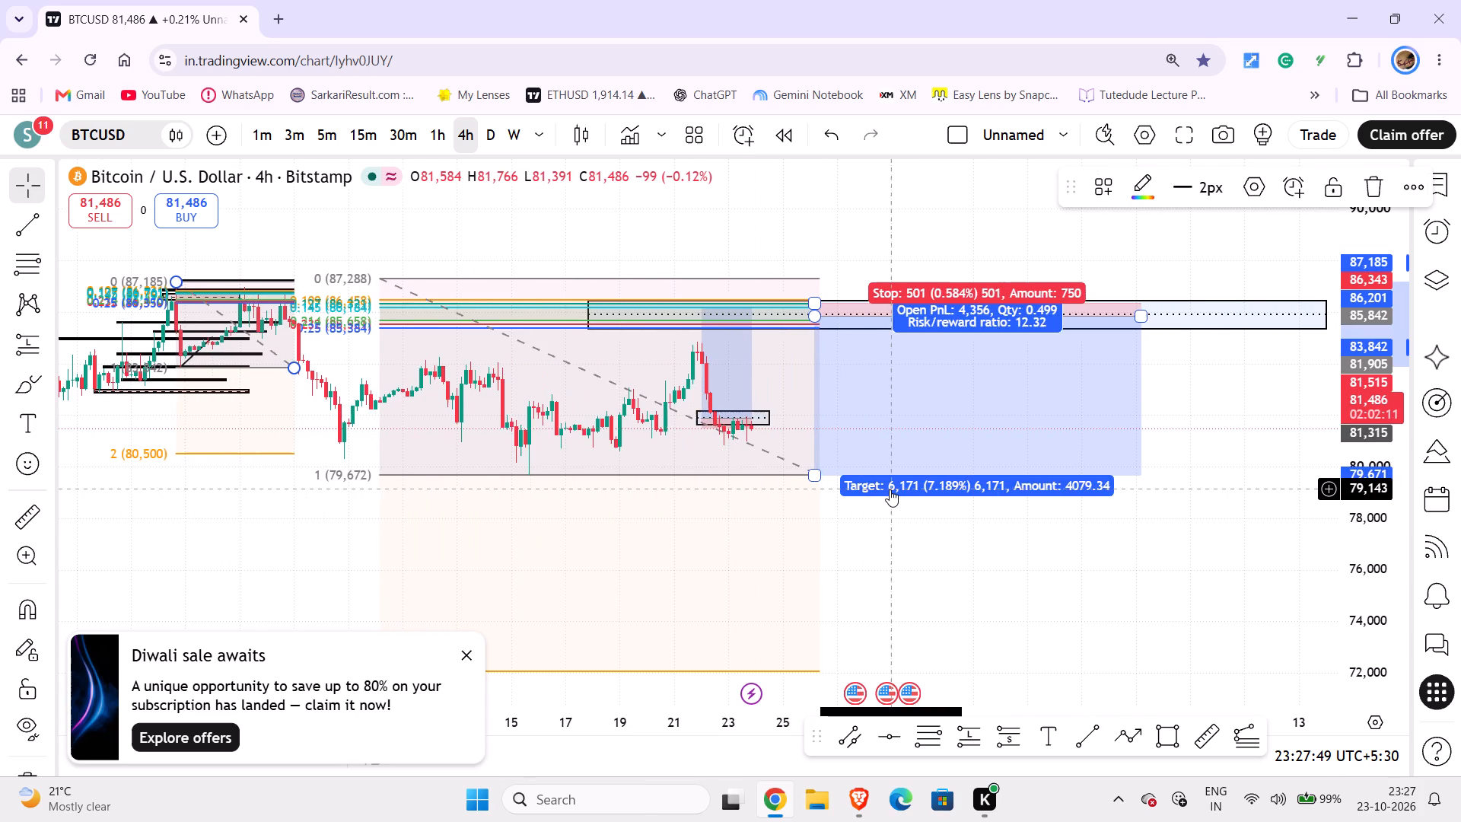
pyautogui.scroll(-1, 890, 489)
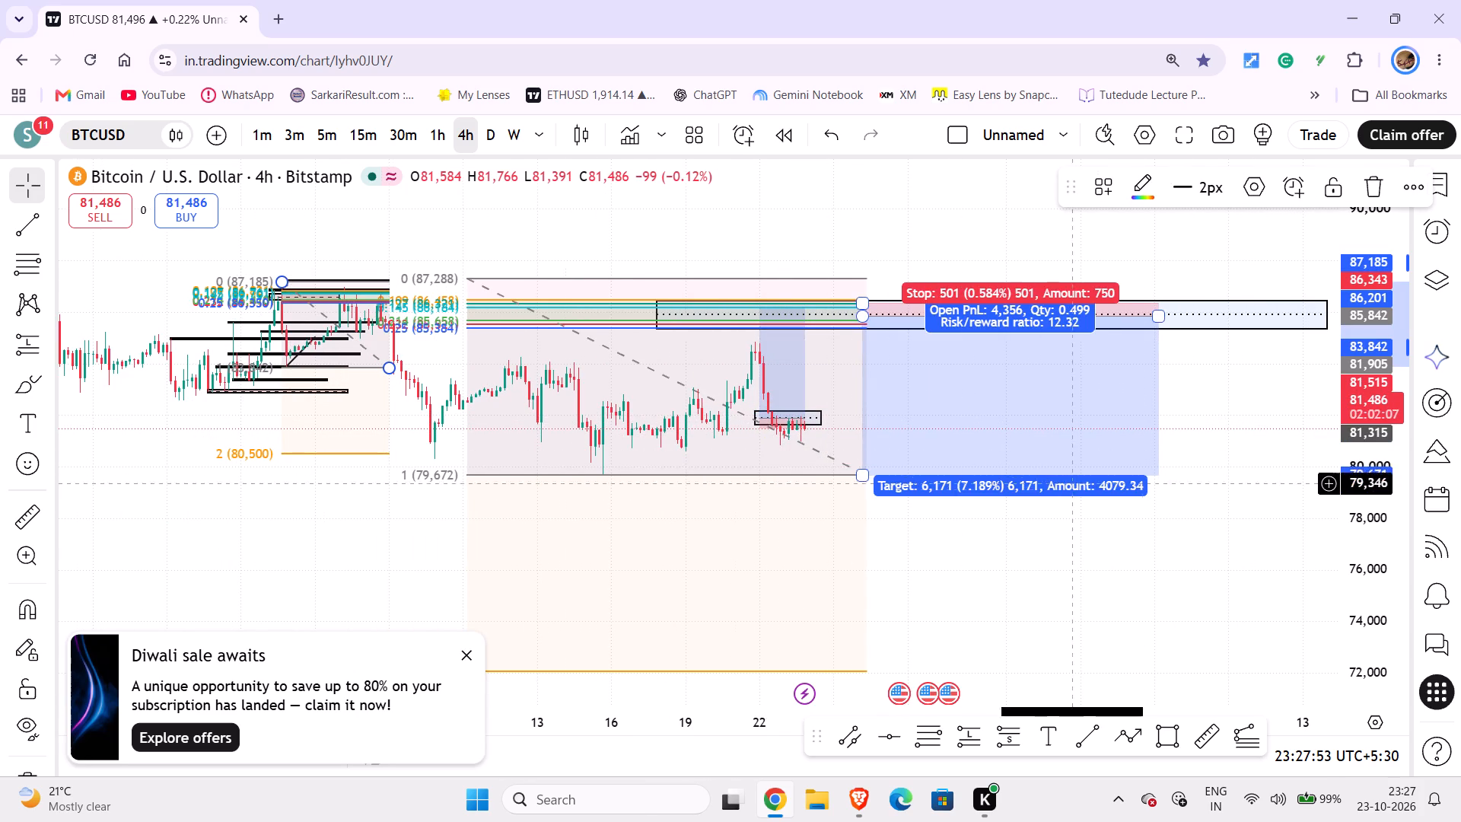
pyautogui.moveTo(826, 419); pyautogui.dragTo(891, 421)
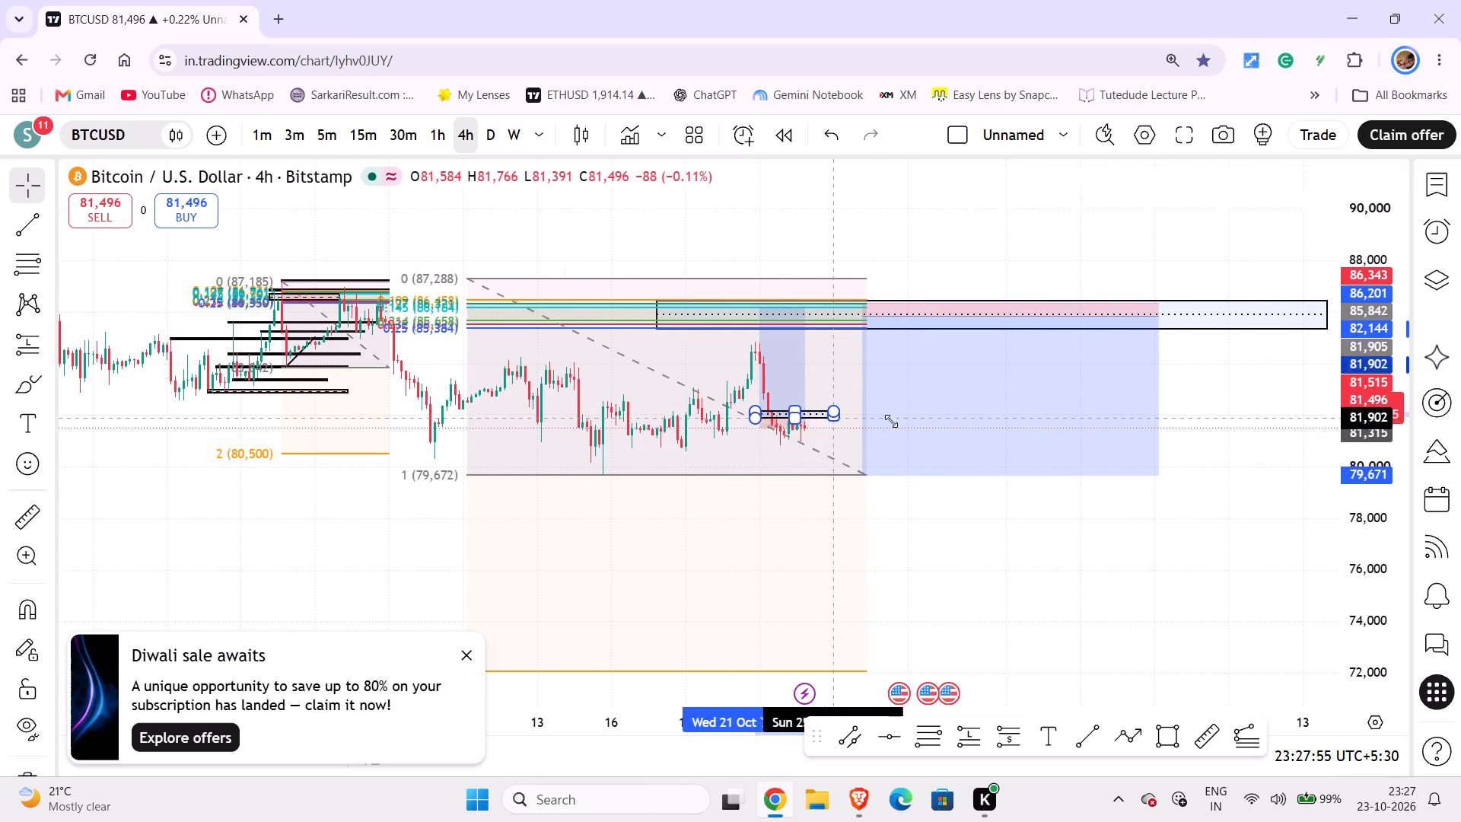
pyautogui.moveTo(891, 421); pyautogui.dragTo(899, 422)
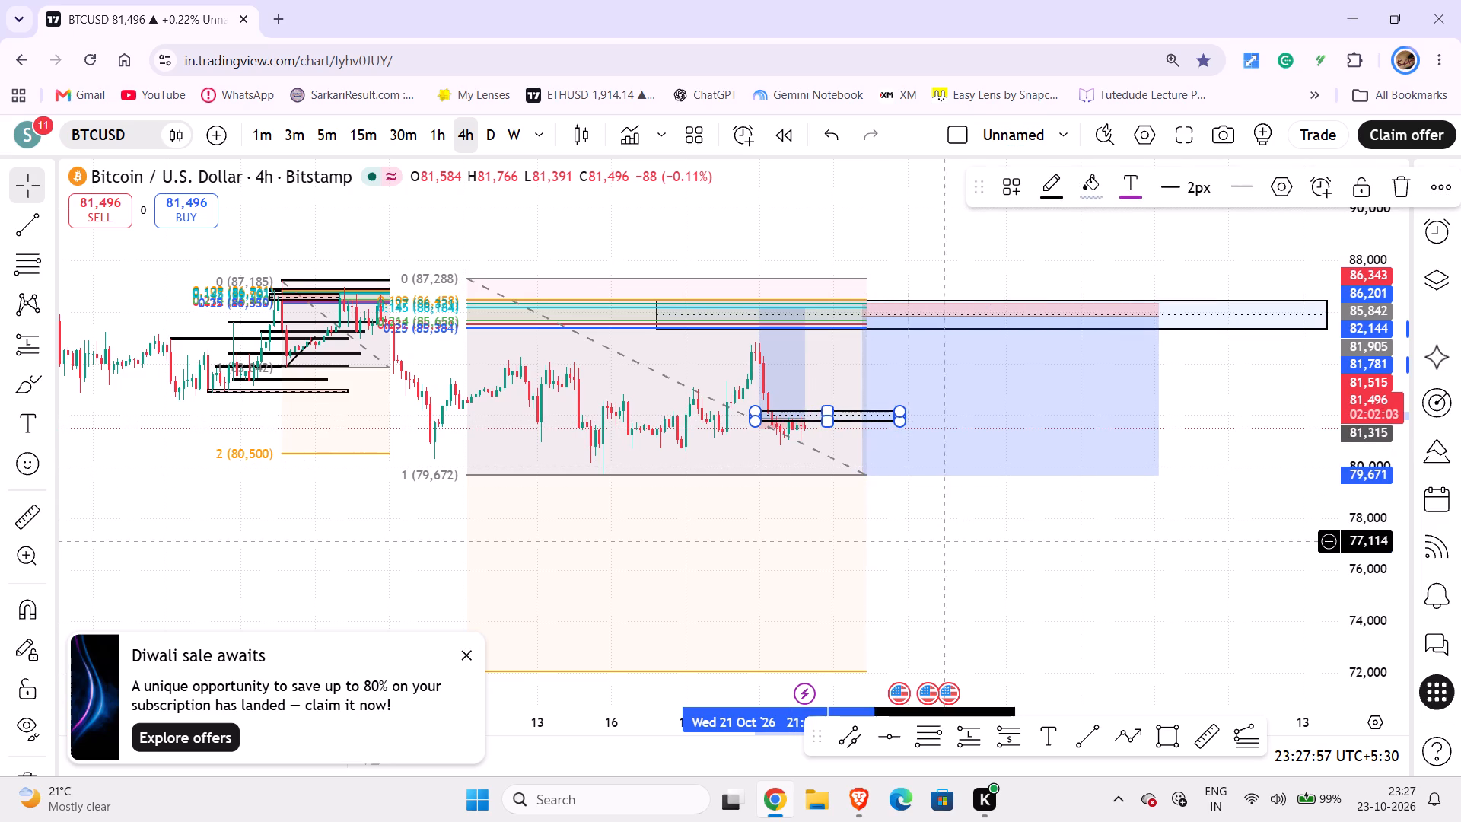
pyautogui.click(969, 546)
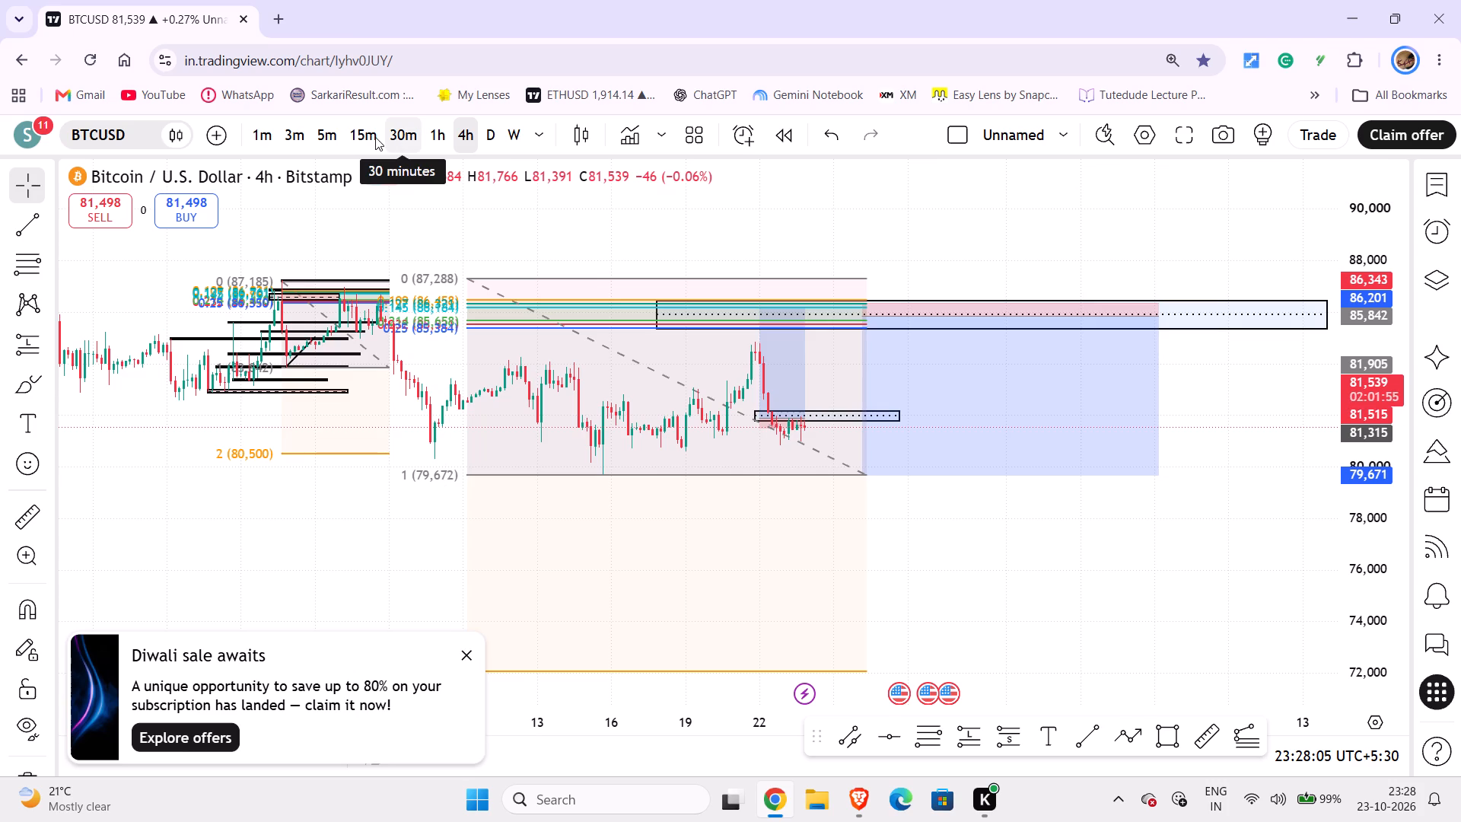
# Switch the BTCUSD chart to the 1-hour timeframe and reset its price and time scales.
pyautogui.click(398, 135)
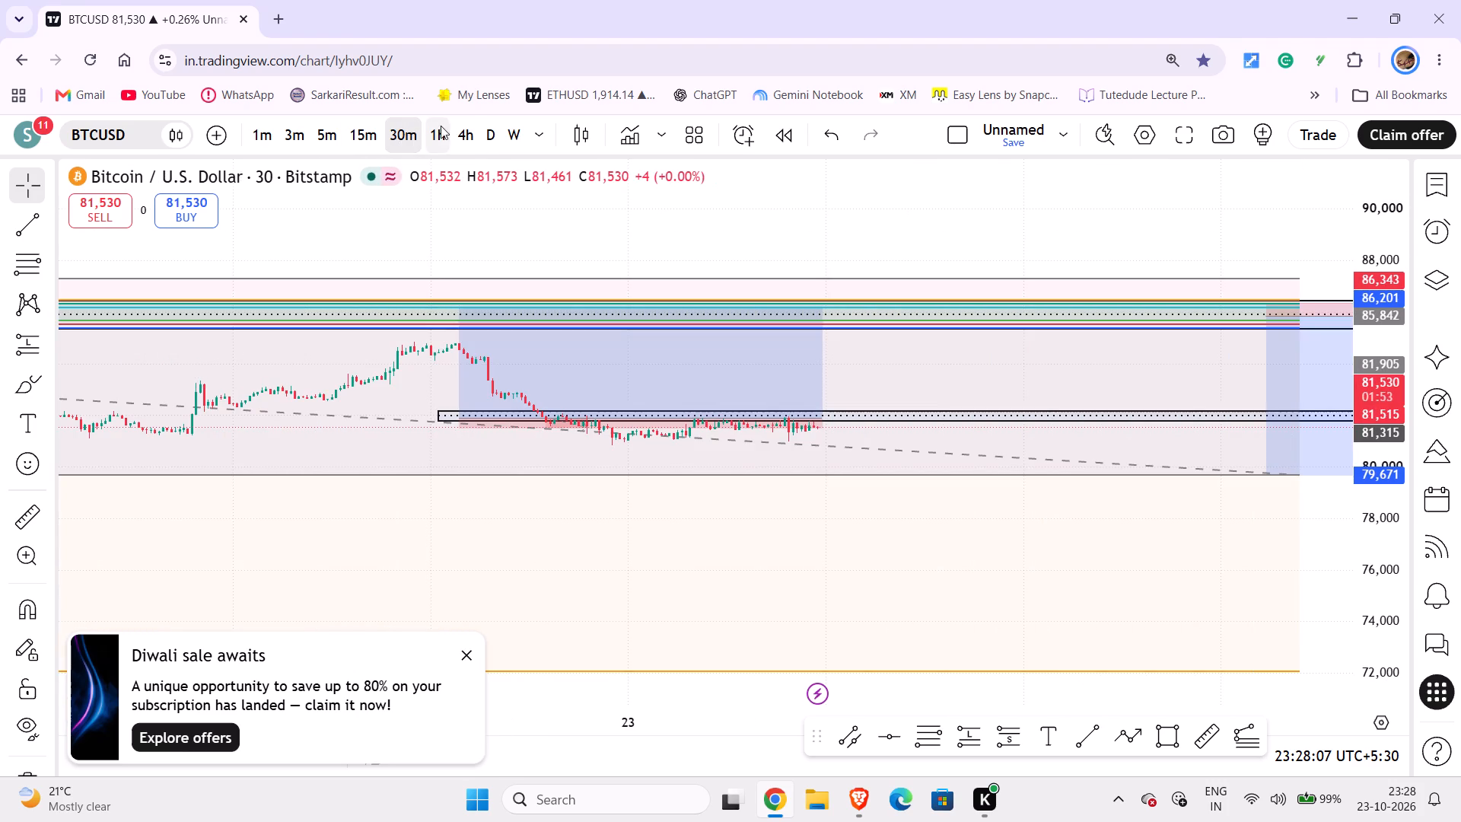
pyautogui.click(430, 139)
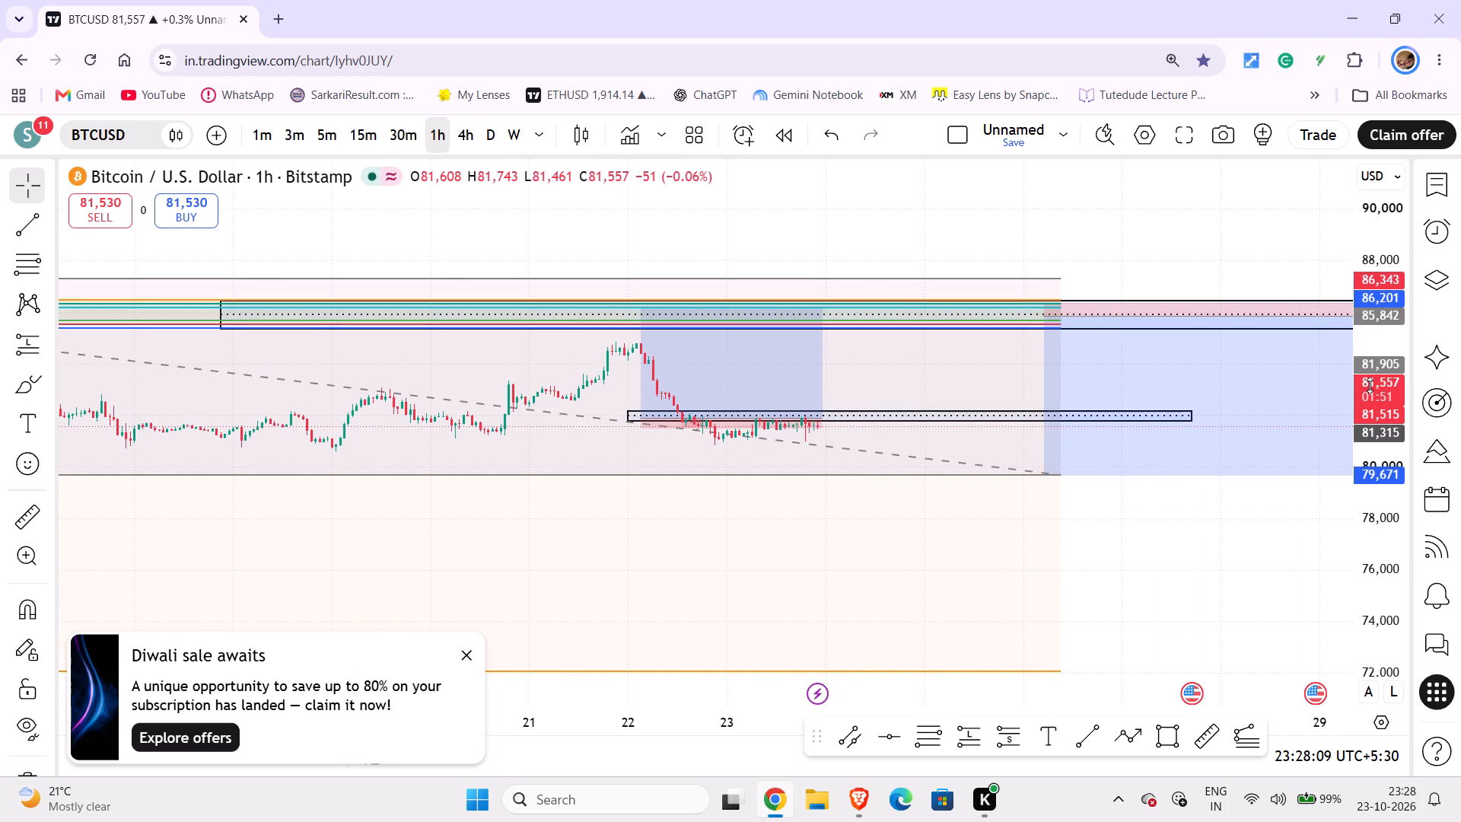
pyautogui.doubleClick(1396, 384)
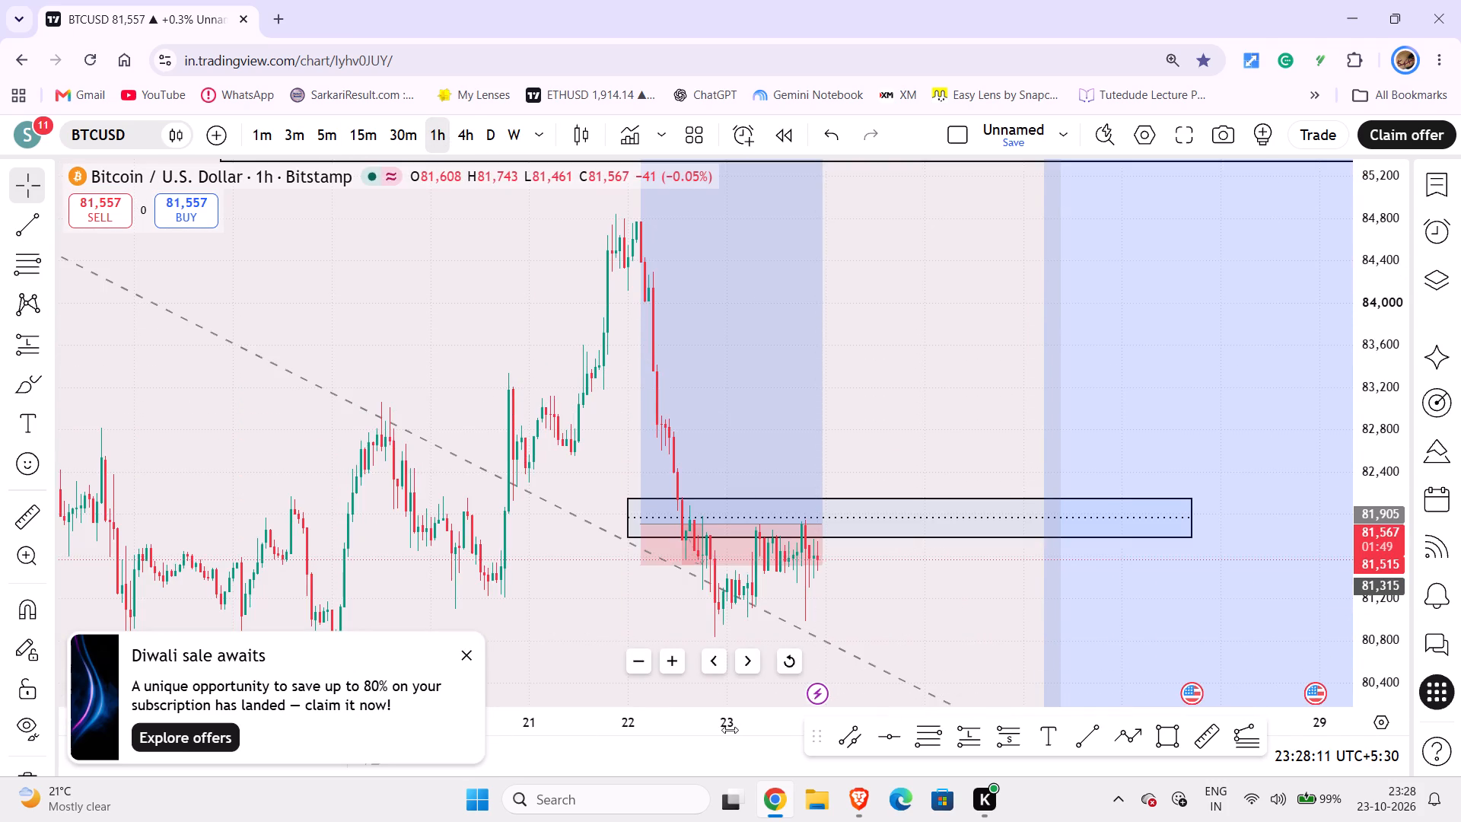
pyautogui.doubleClick(730, 730)
# Select the whole group of drawings from mid-September to late October with one area selection and delete them.
pyautogui.scroll(-17, 756, 601)
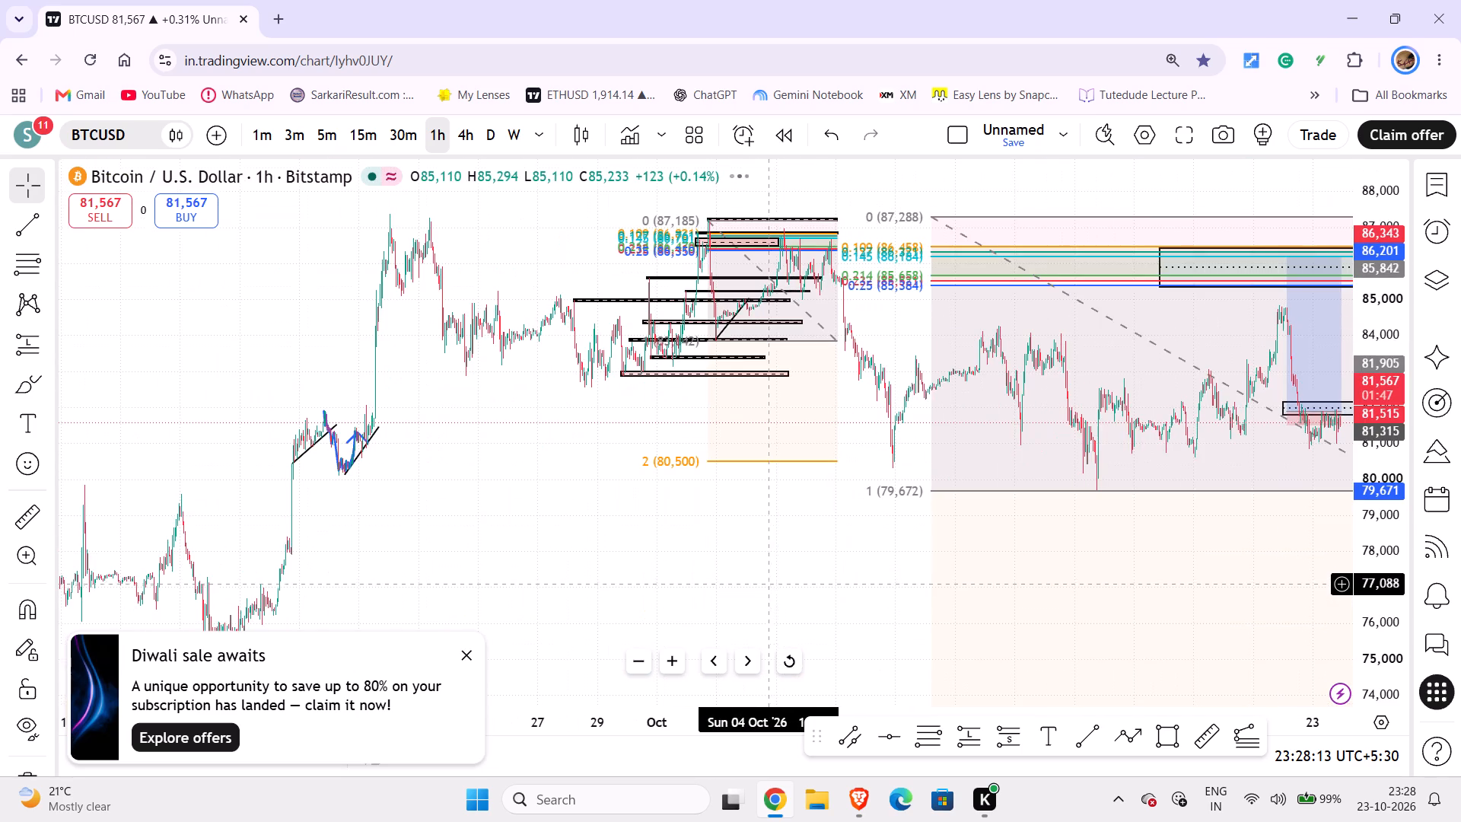
pyautogui.keyDown('ctrl'); pyautogui.scroll(-5, 790, 627); pyautogui.keyUp('ctrl')
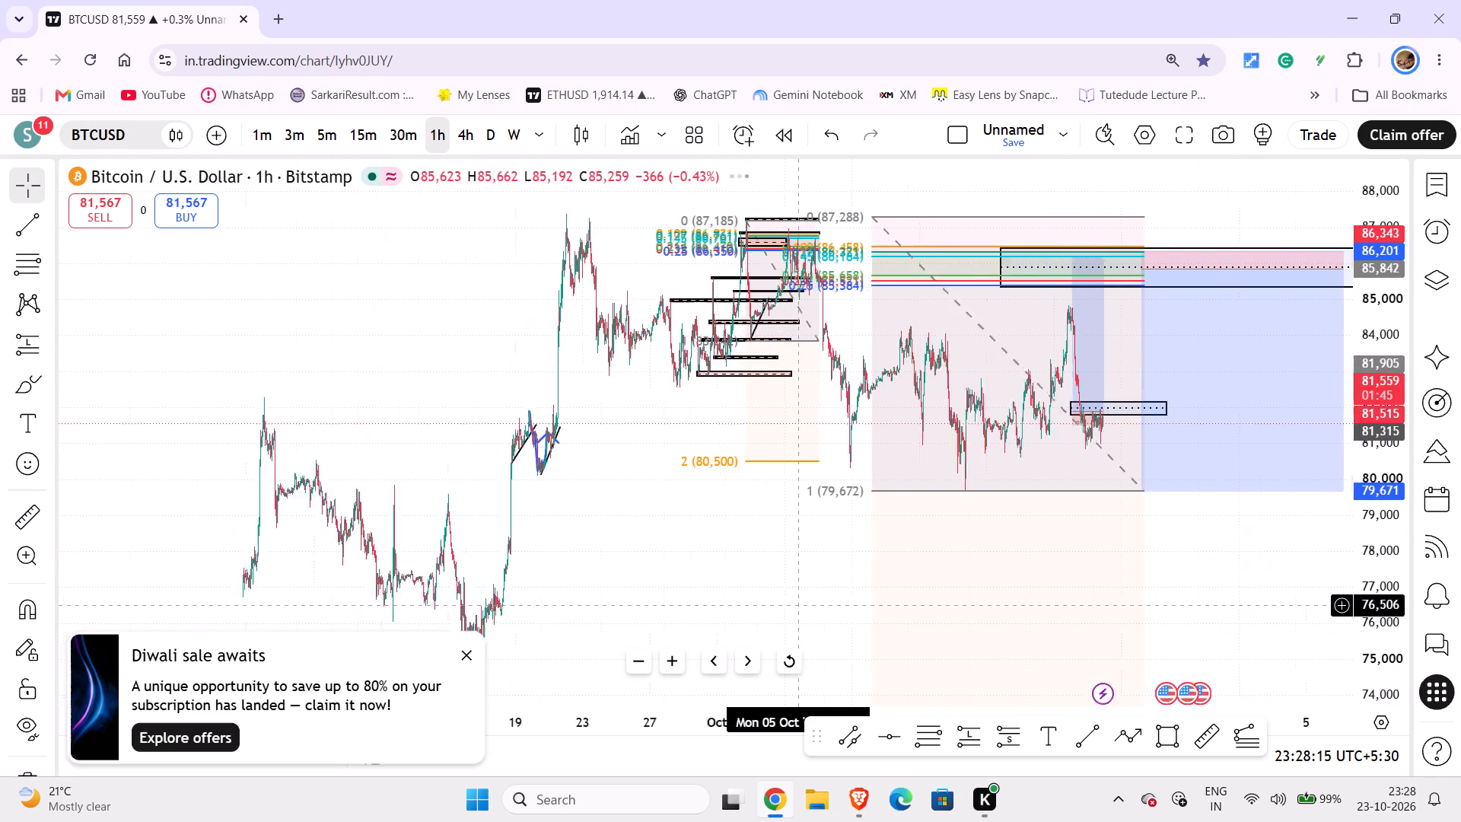
pyautogui.keyDown('ctrl'); pyautogui.scroll(-5, 799, 606); pyautogui.keyUp('ctrl')
pyautogui.keyDown('ctrl'); pyautogui.scroll(-2, 836, 533); pyautogui.keyUp('ctrl')
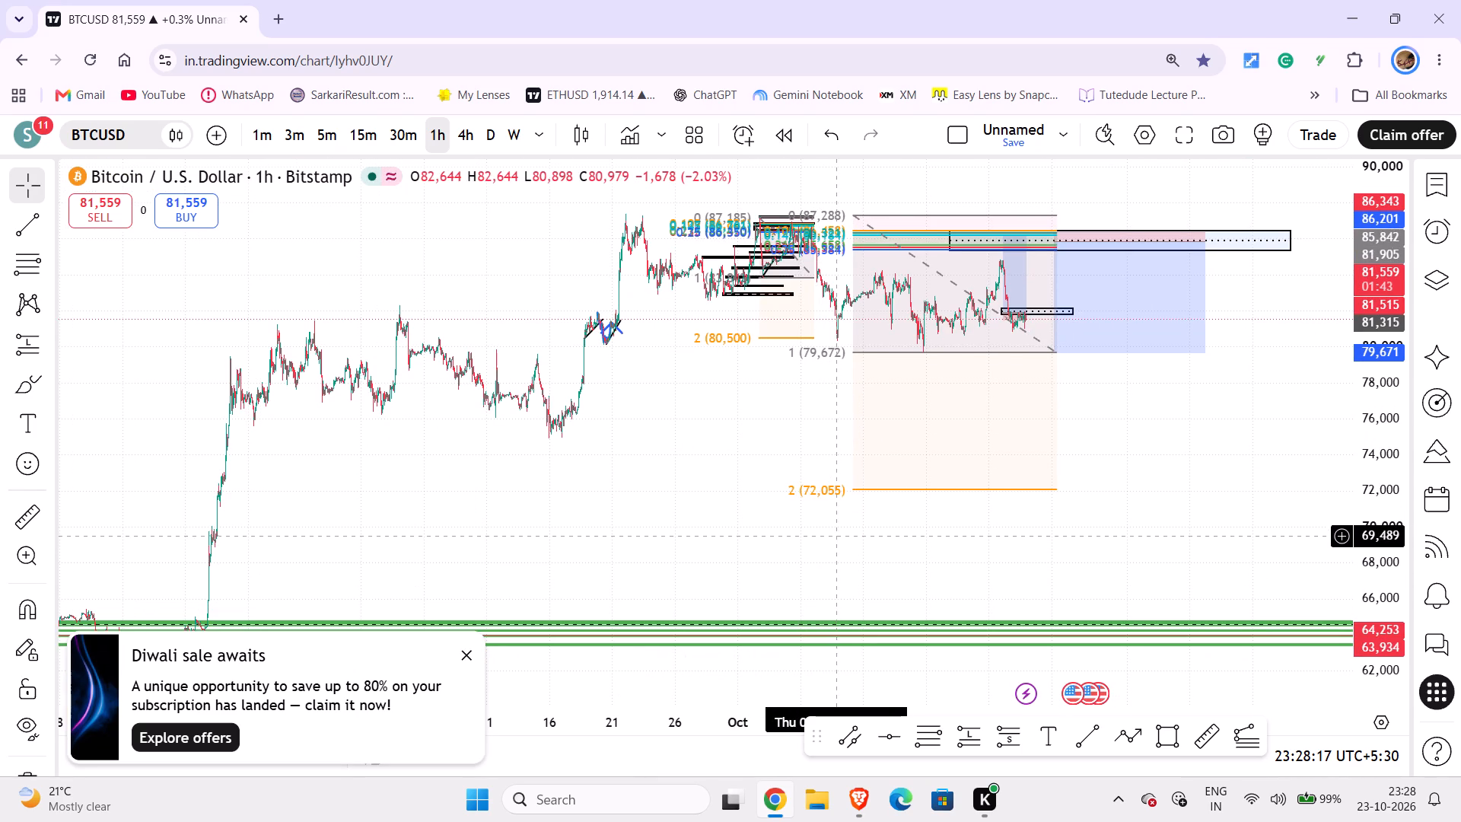
pyautogui.keyDown('ctrl'); pyautogui.scroll(-2, 836, 536); pyautogui.keyUp('ctrl')
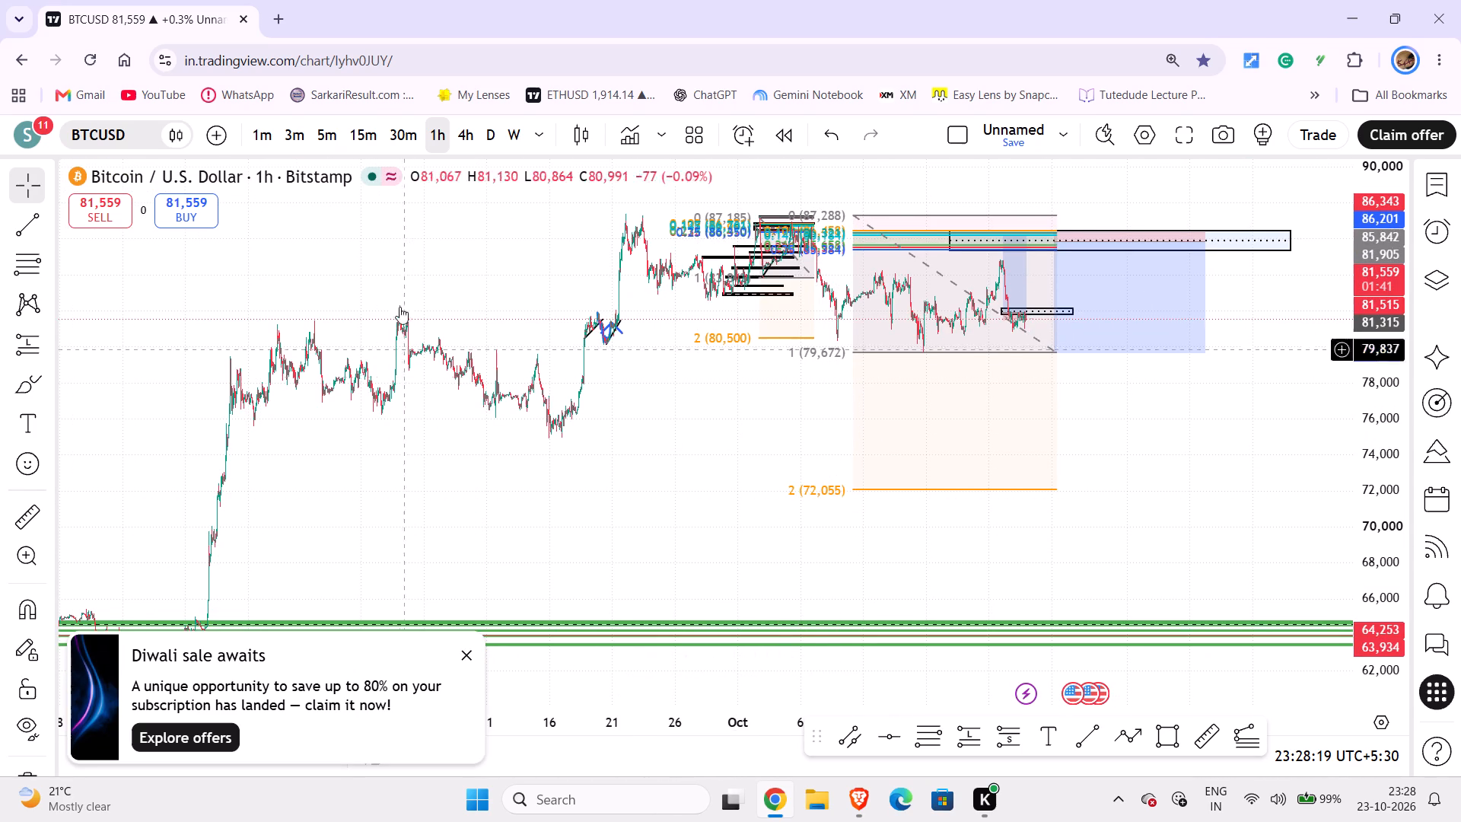
pyautogui.moveTo(560, 189); pyautogui.dragTo(965, 447)
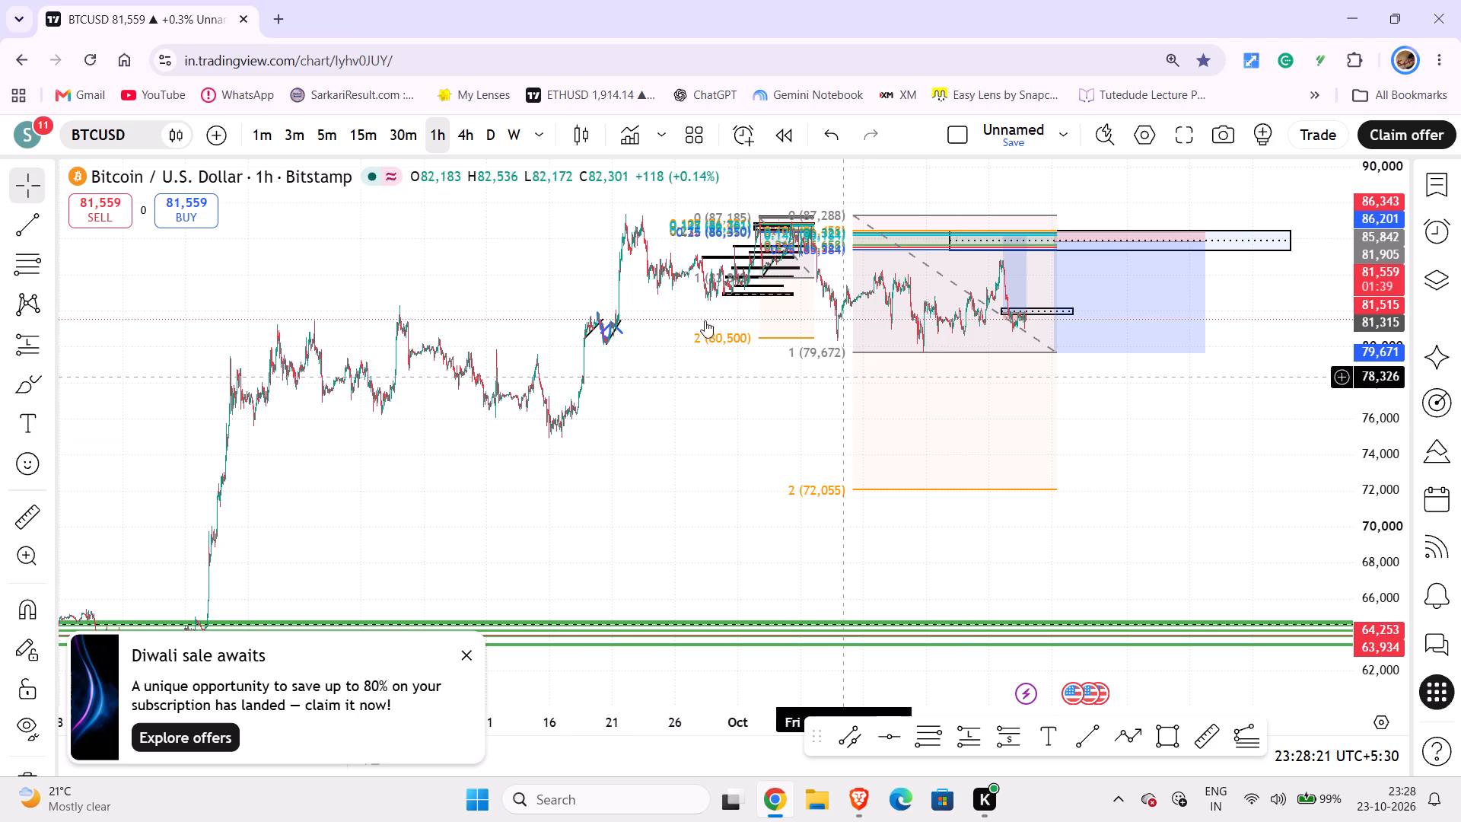
pyautogui.keyDown('ctrl'); pyautogui.moveTo(551, 205); pyautogui.dragTo(1093, 578); pyautogui.keyUp('ctrl')
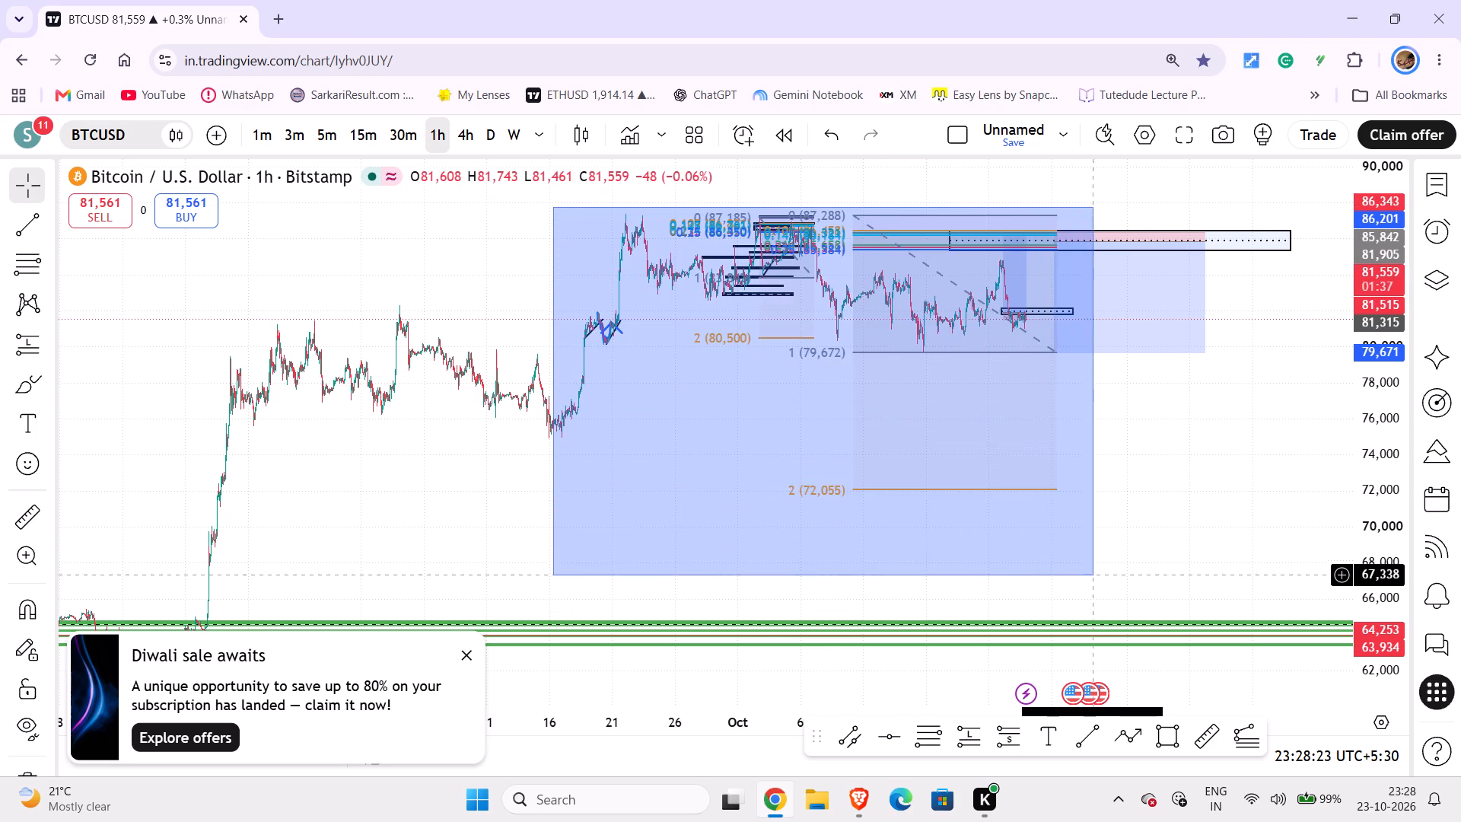
pyautogui.keyDown('ctrl'); pyautogui.moveTo(1093, 578); pyautogui.dragTo(1096, 578); pyautogui.keyUp('ctrl')
pyautogui.press('Delete')
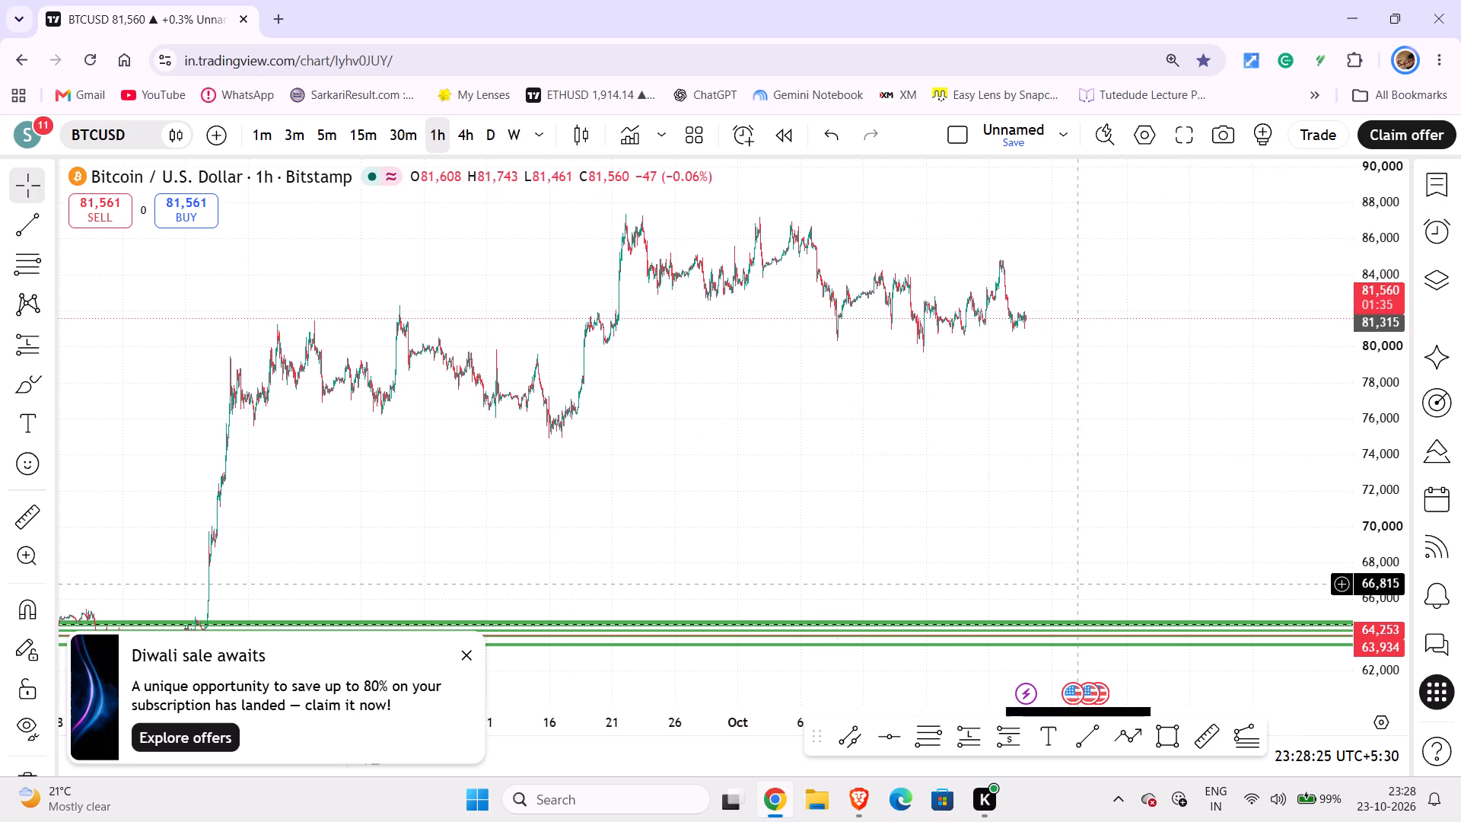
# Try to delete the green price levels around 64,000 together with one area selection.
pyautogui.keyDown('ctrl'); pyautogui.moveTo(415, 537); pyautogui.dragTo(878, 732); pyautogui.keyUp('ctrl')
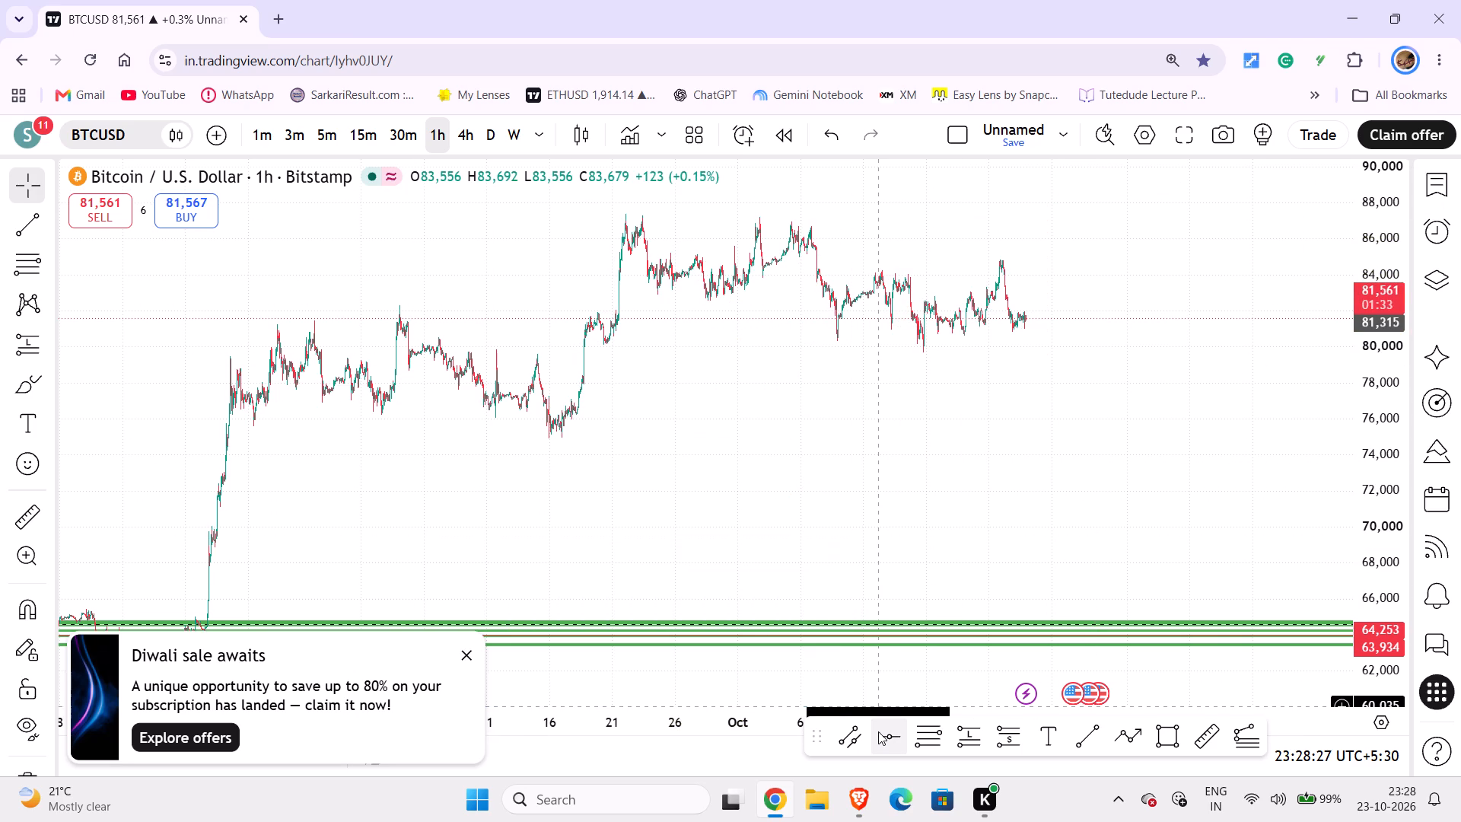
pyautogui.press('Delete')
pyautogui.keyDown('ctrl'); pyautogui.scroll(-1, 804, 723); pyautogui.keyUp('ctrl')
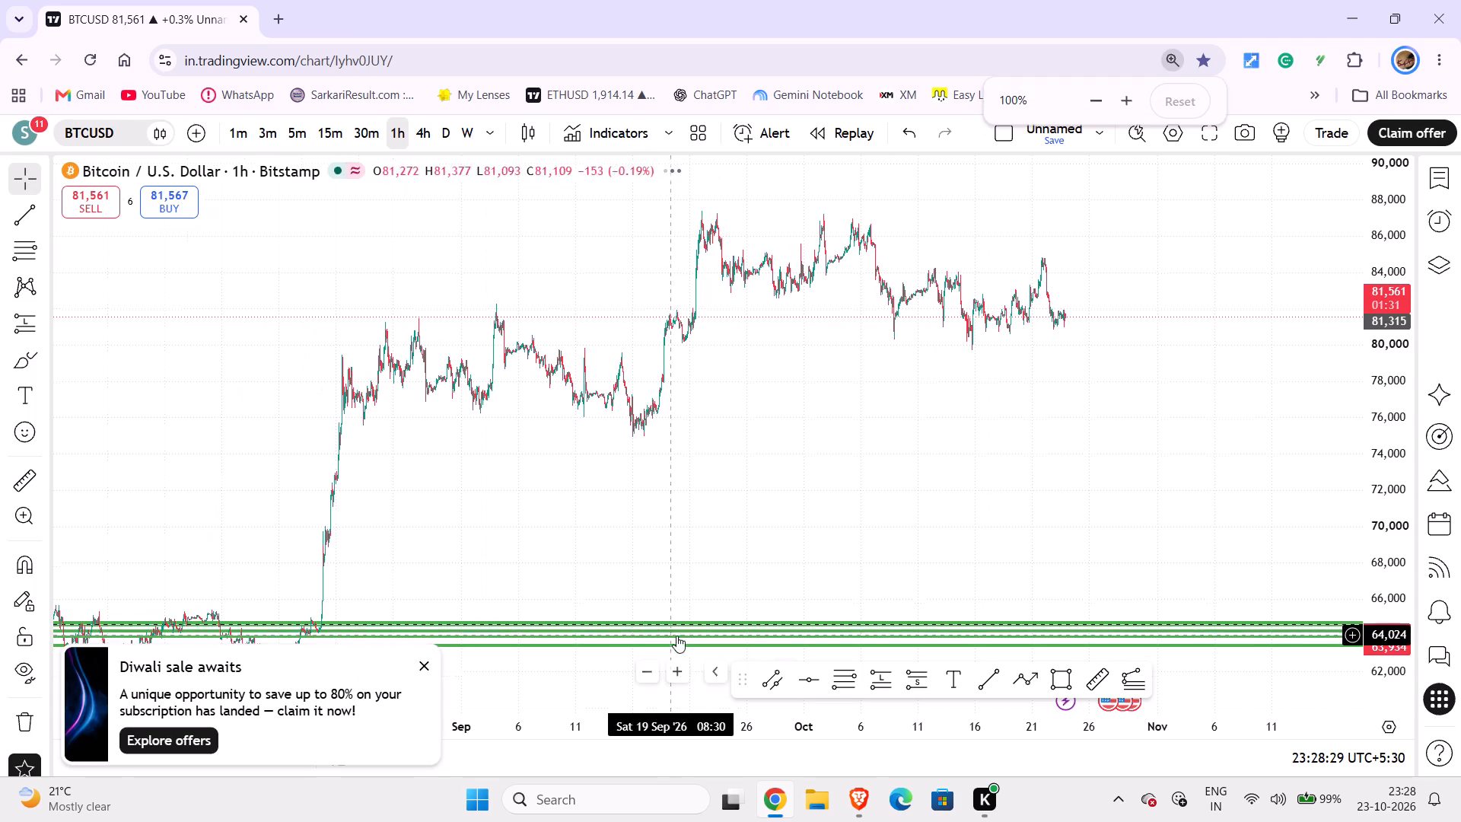
# Delete the lower green price zones around 63,300 to 64,000 individually.
pyautogui.click(683, 625)
pyautogui.click(680, 620)
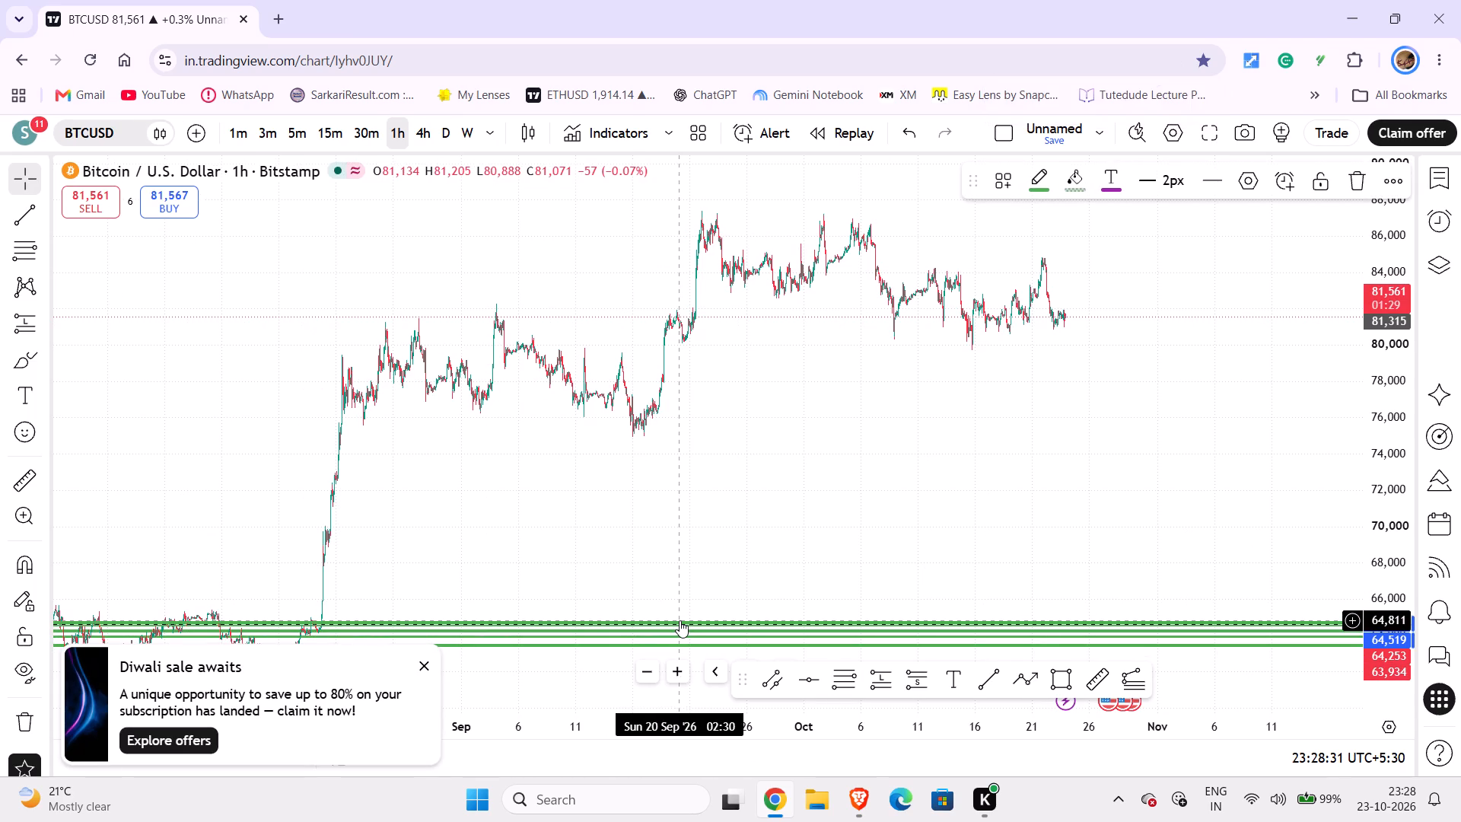
pyautogui.click(835, 621)
pyautogui.scroll(-3, 789, 601)
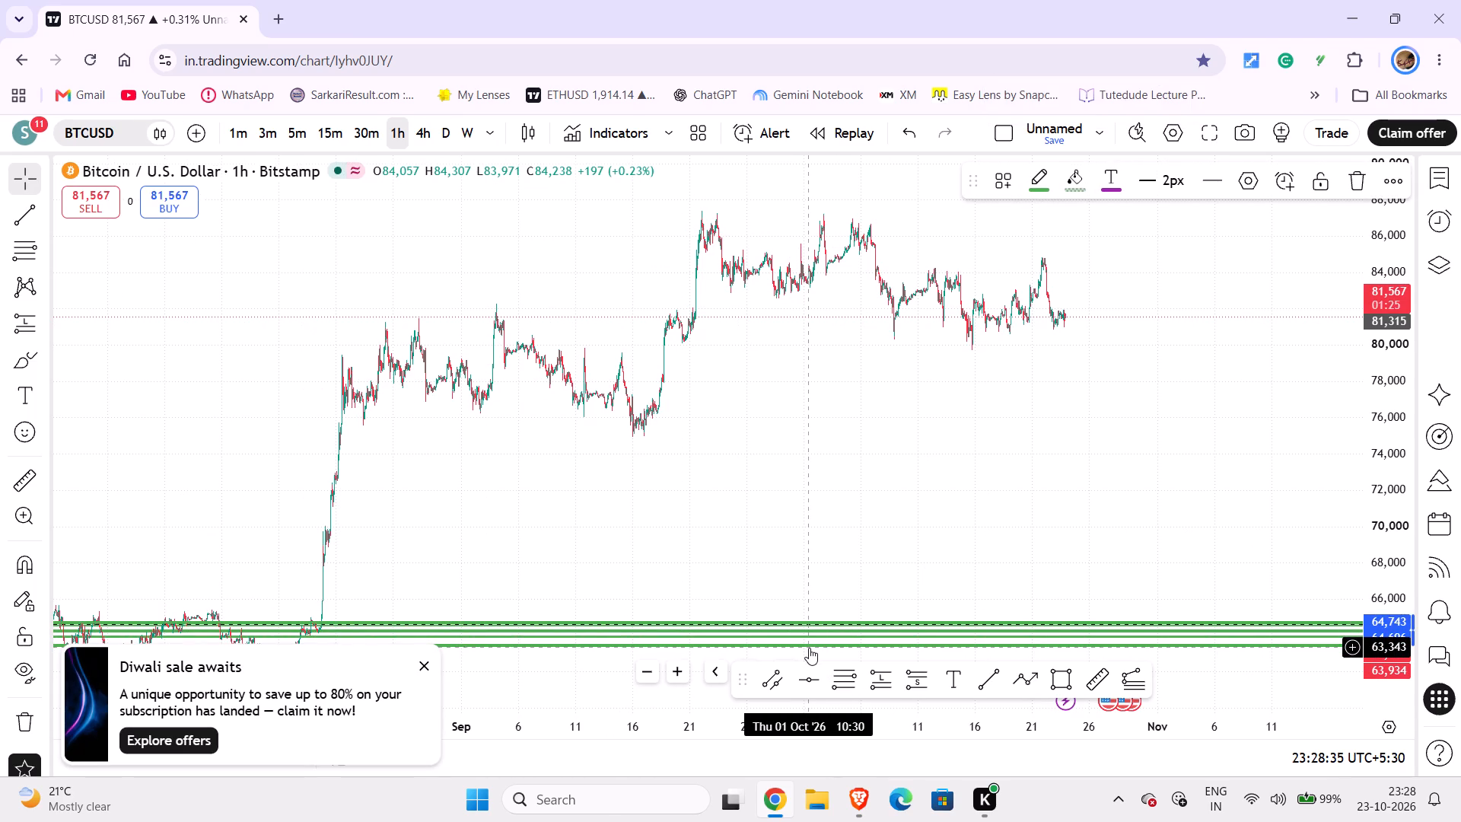
pyautogui.click(809, 648)
pyautogui.press('Delete')
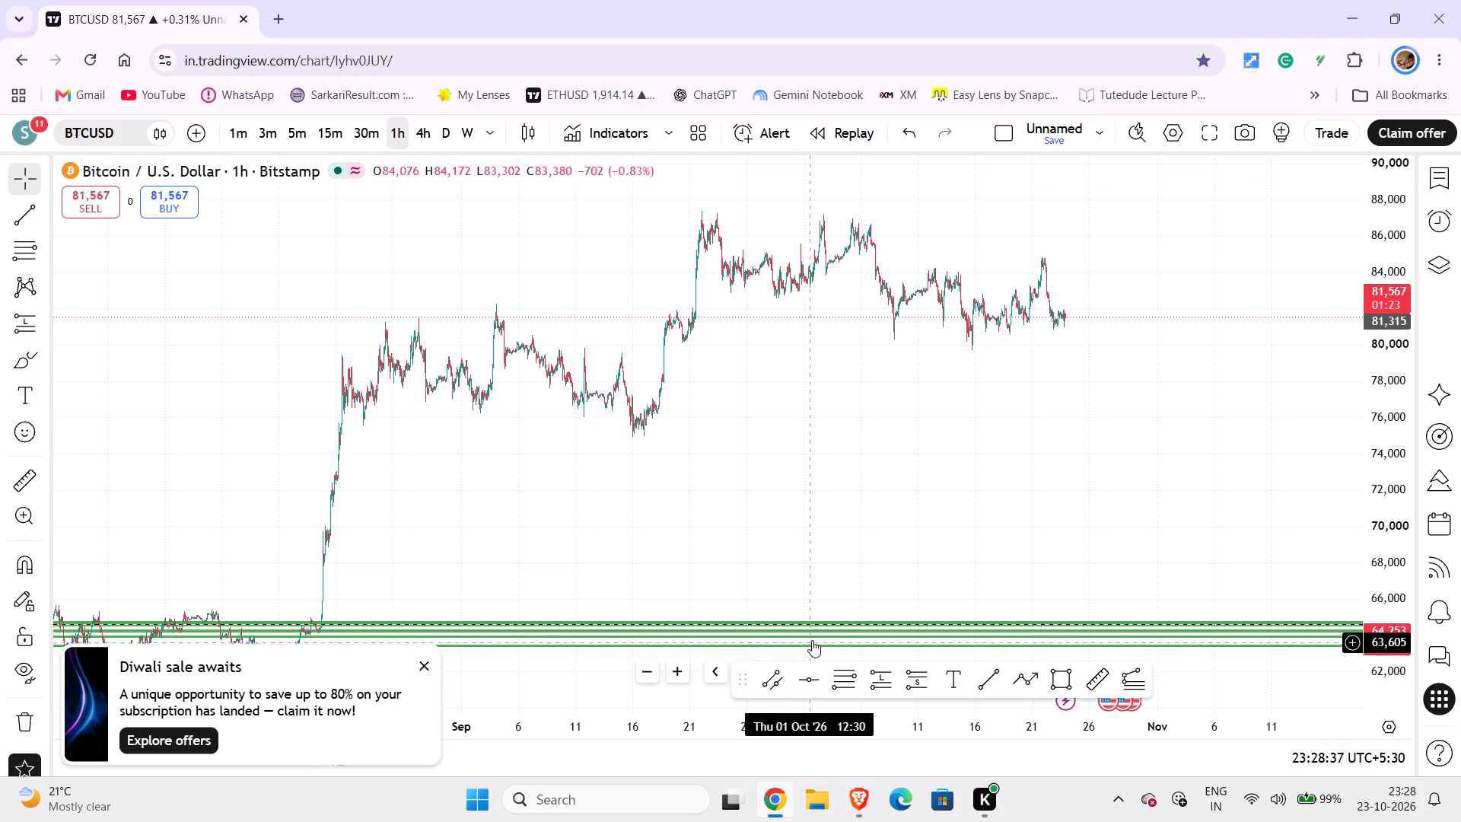
pyautogui.click(812, 645)
pyautogui.press('Delete')
pyautogui.click(813, 635)
pyautogui.press('Delete')
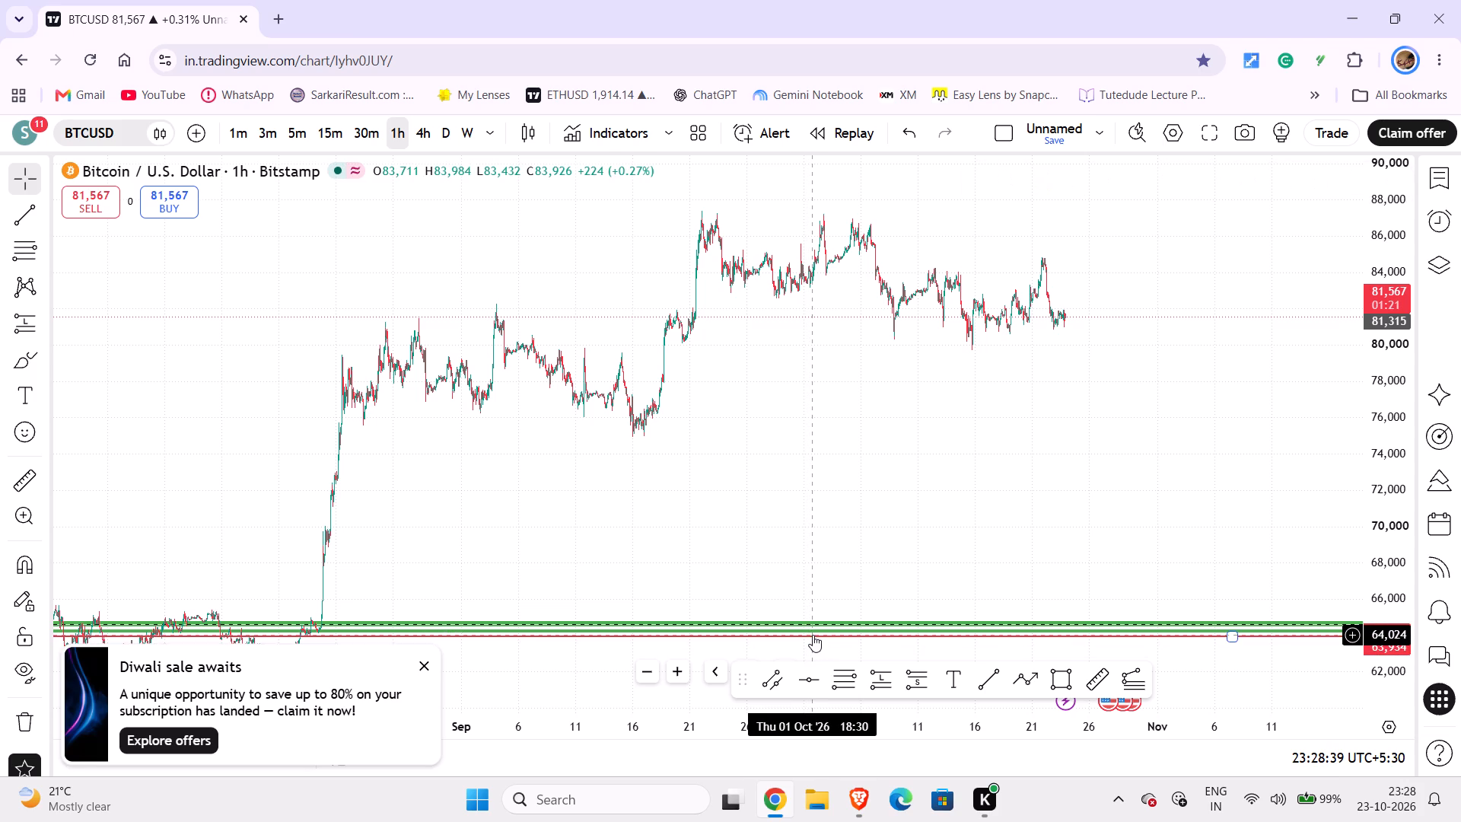
# Delete the remaining green price zones near 64,000 and the red horizontal line at 63,934.
pyautogui.click(816, 626)
pyautogui.press('Delete')
pyautogui.click(817, 628)
pyautogui.press('Delete')
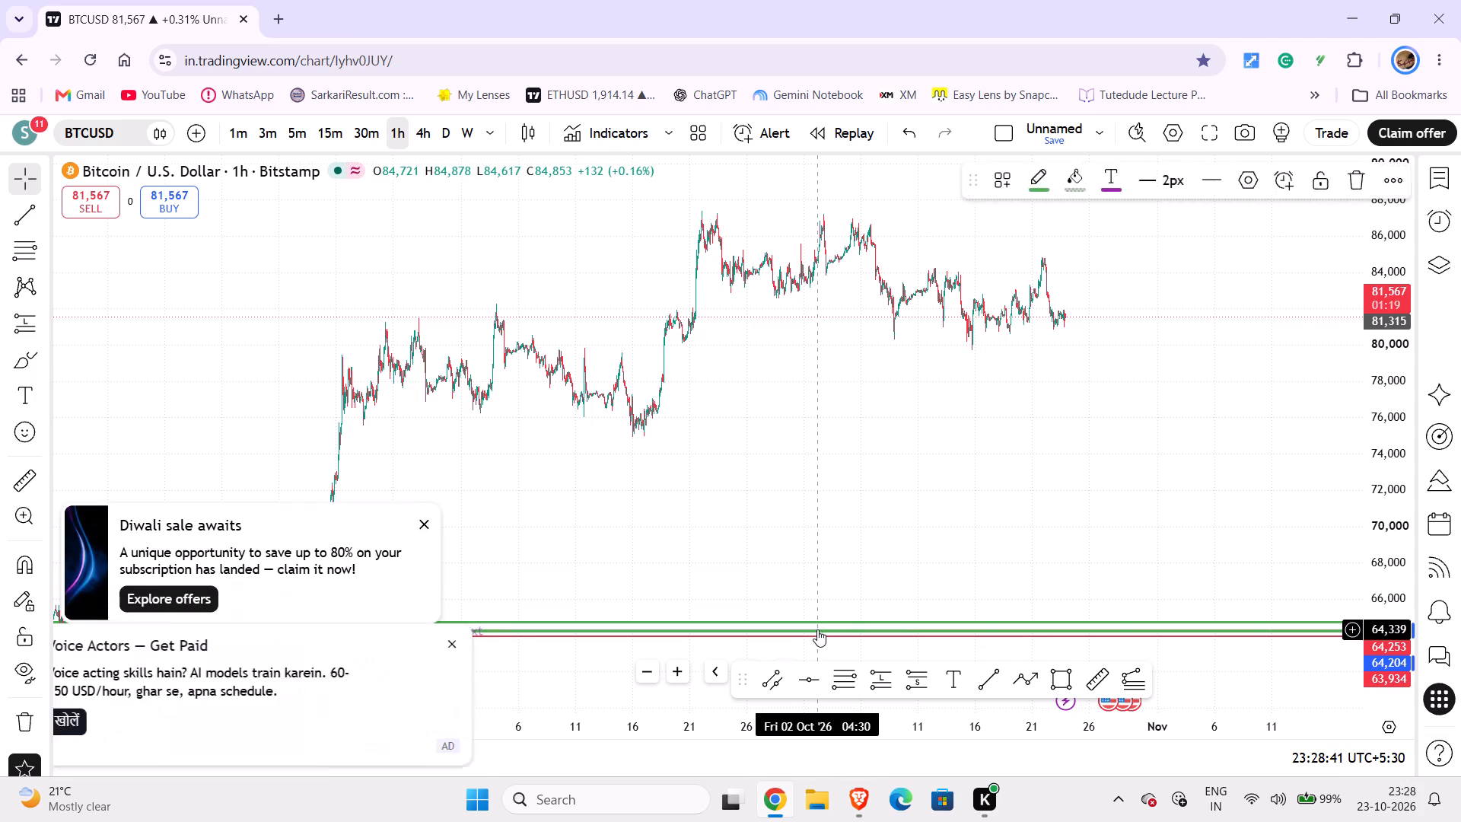
pyautogui.click(820, 622)
pyautogui.press('Delete')
pyautogui.click(816, 632)
pyautogui.press('Delete')
pyautogui.click(816, 637)
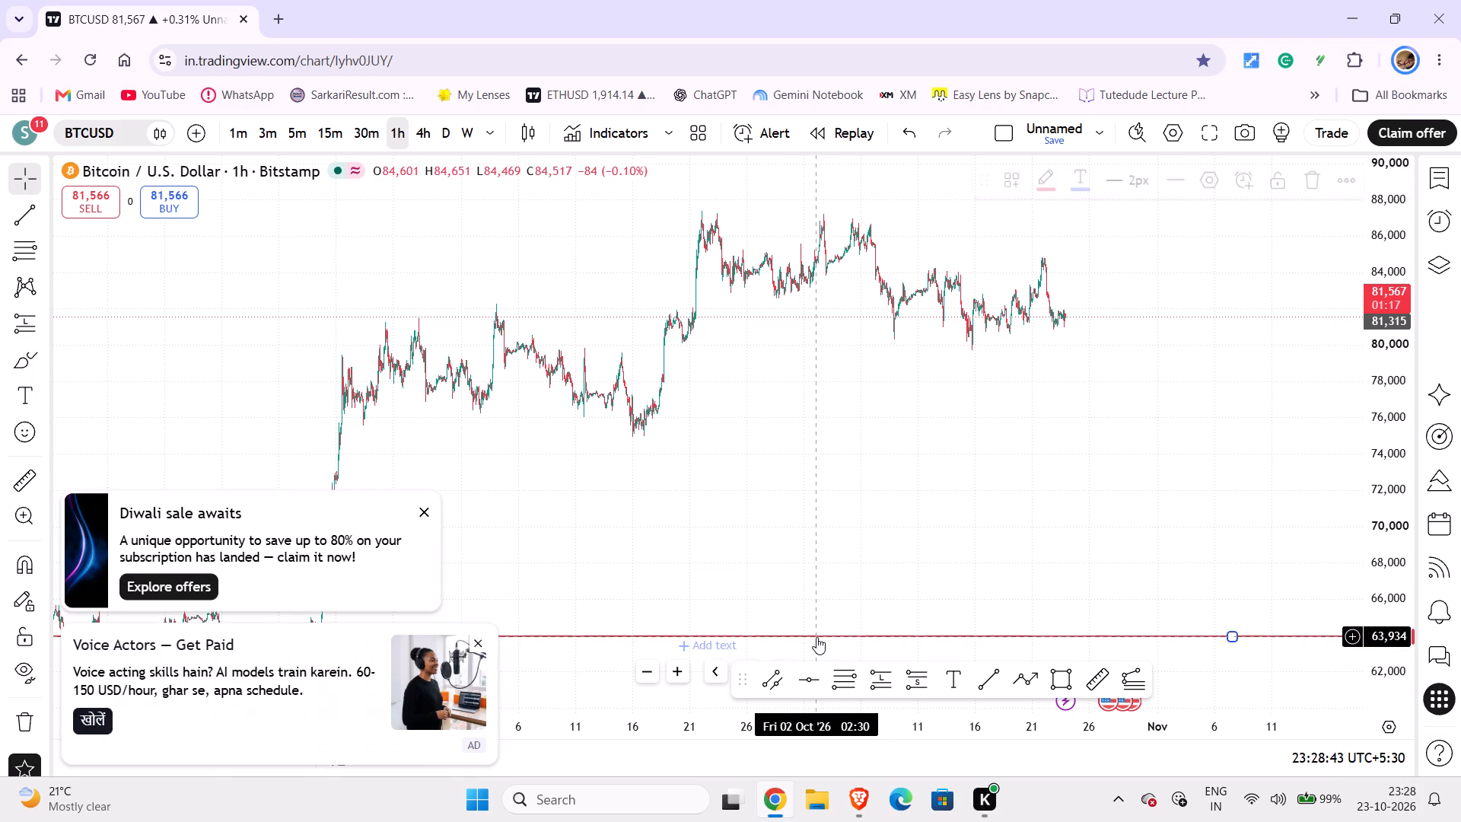
pyautogui.press('Delete')
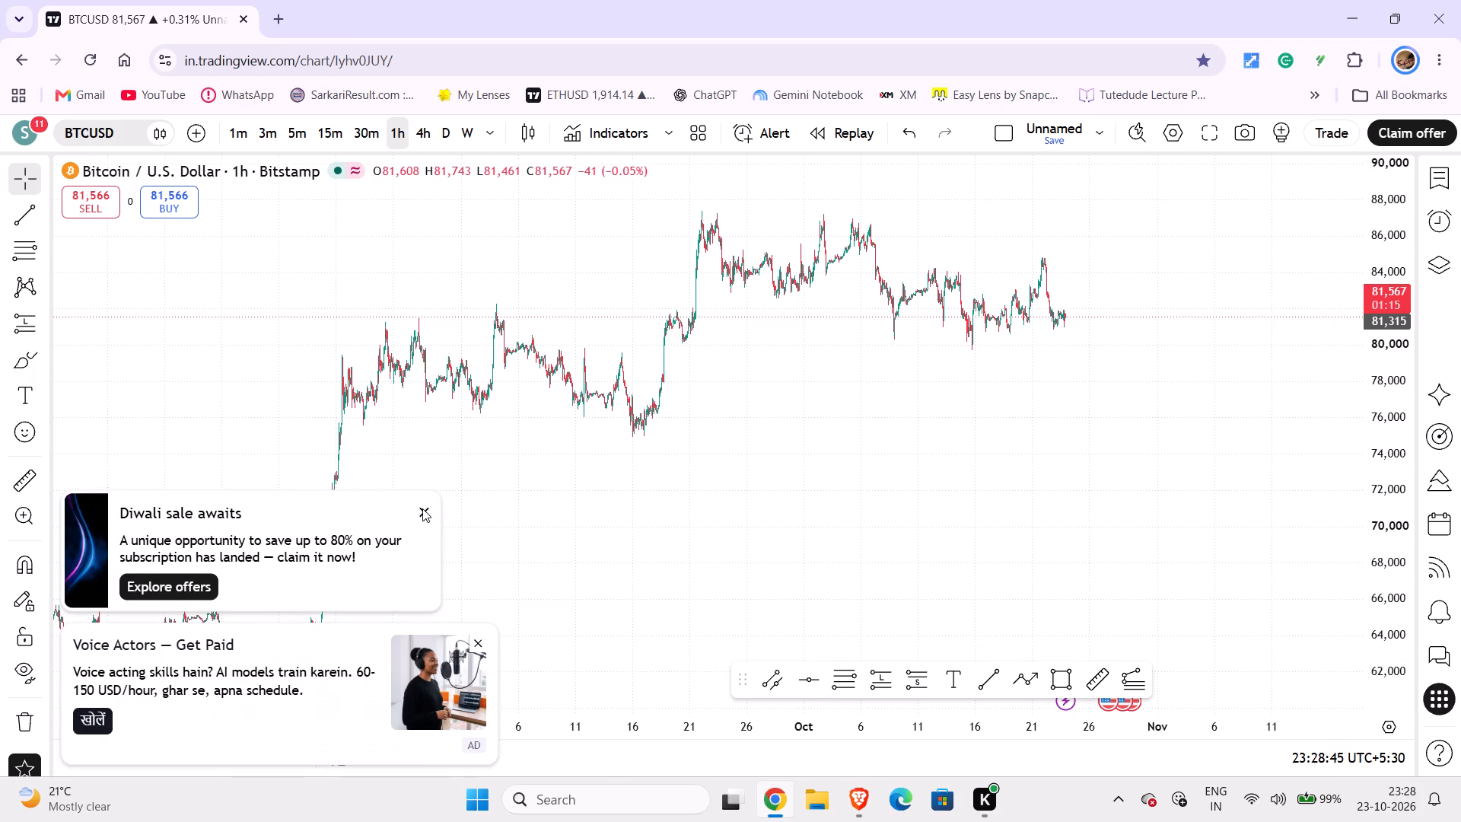
# Close the Diwali sale and Voice Actors advertisements over the chart.
pyautogui.click(422, 508)
pyautogui.click(474, 642)
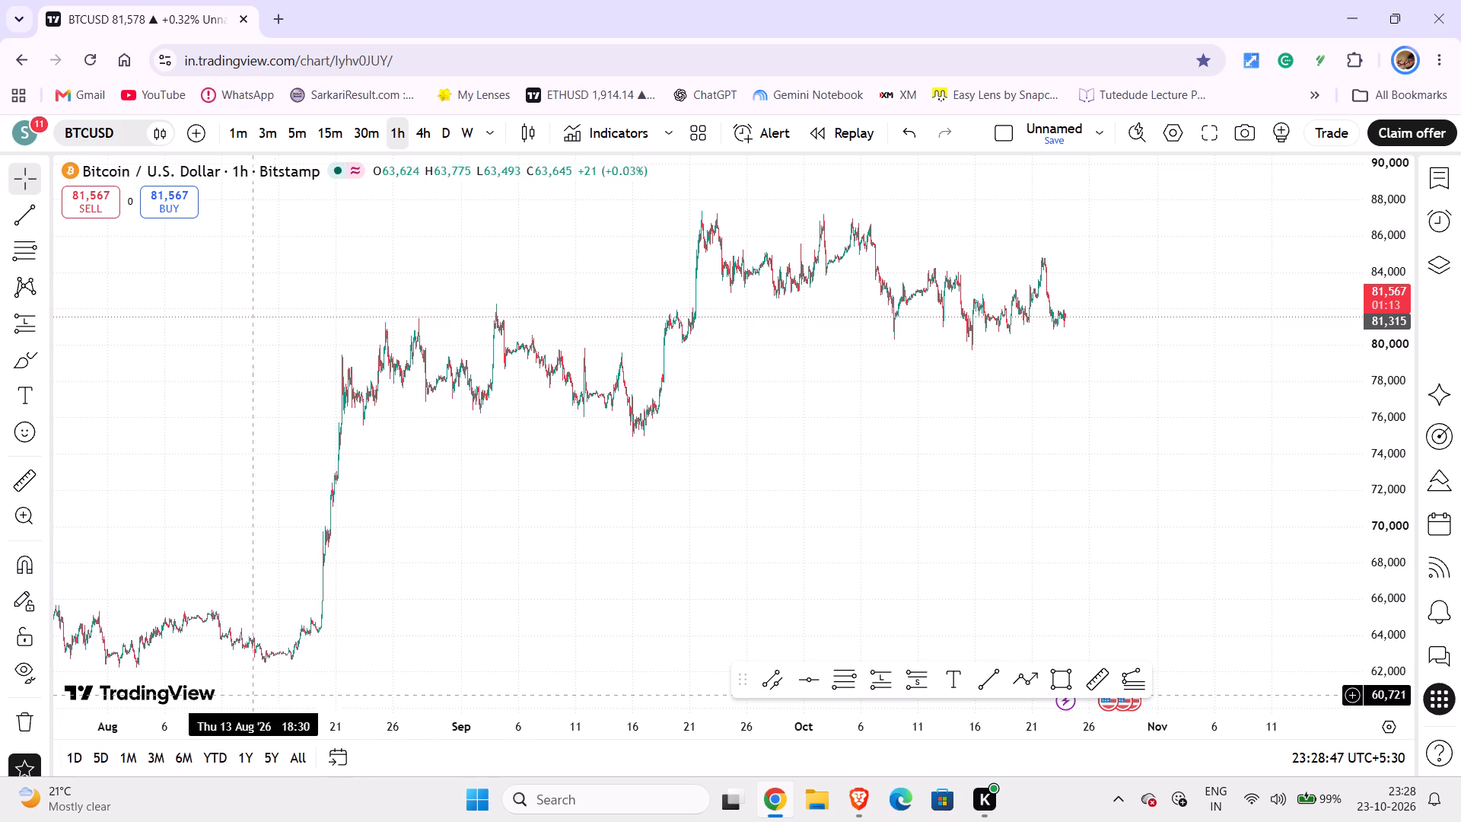
# Remove all remaining drawings from the chart at once.
pyautogui.click(36, 722)
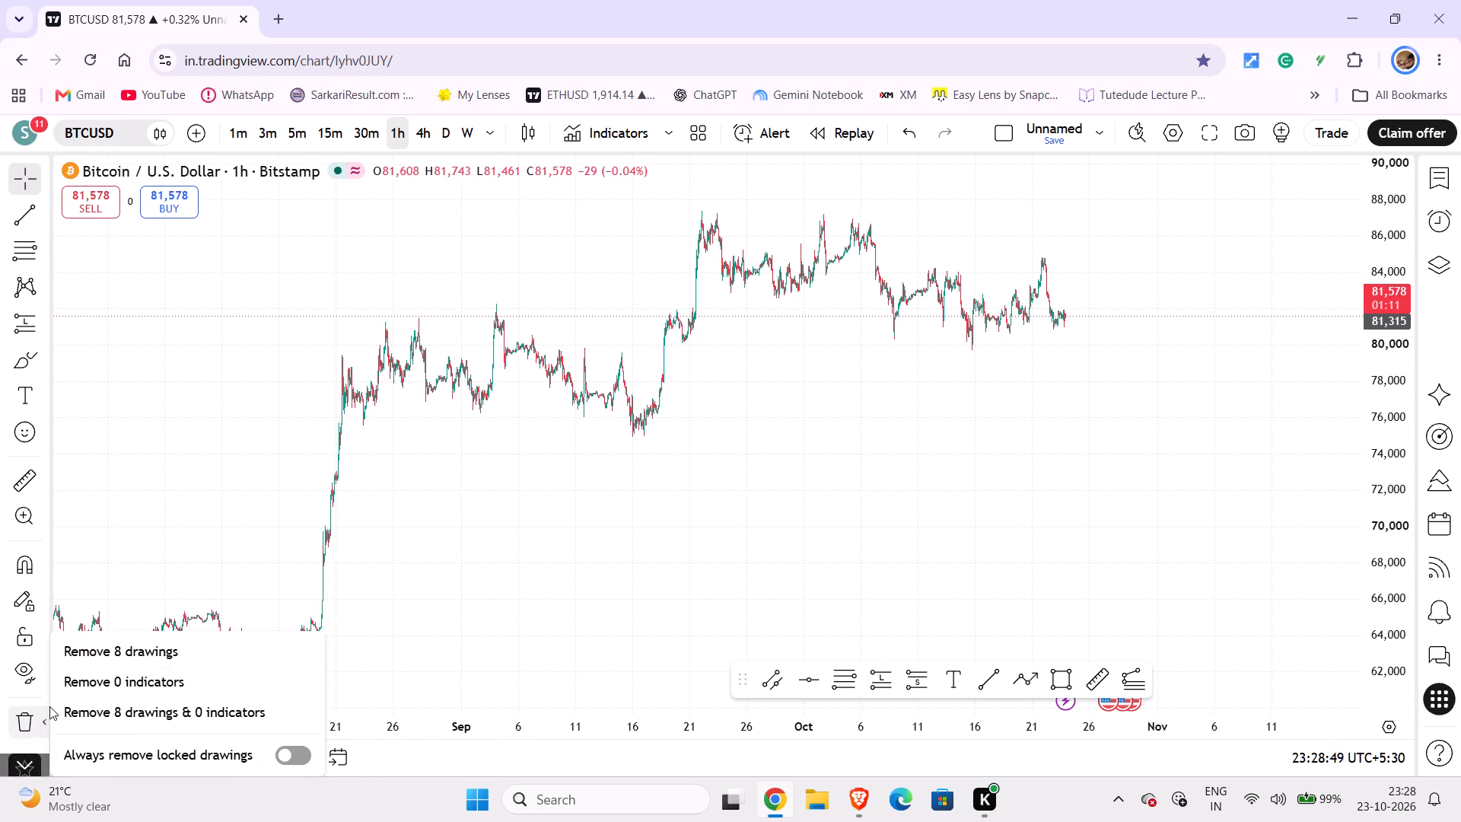
pyautogui.click(94, 658)
# Move the floating favourites drawing toolbar off the price chart to just below the time axis.
pyautogui.scroll(4, 699, 518)
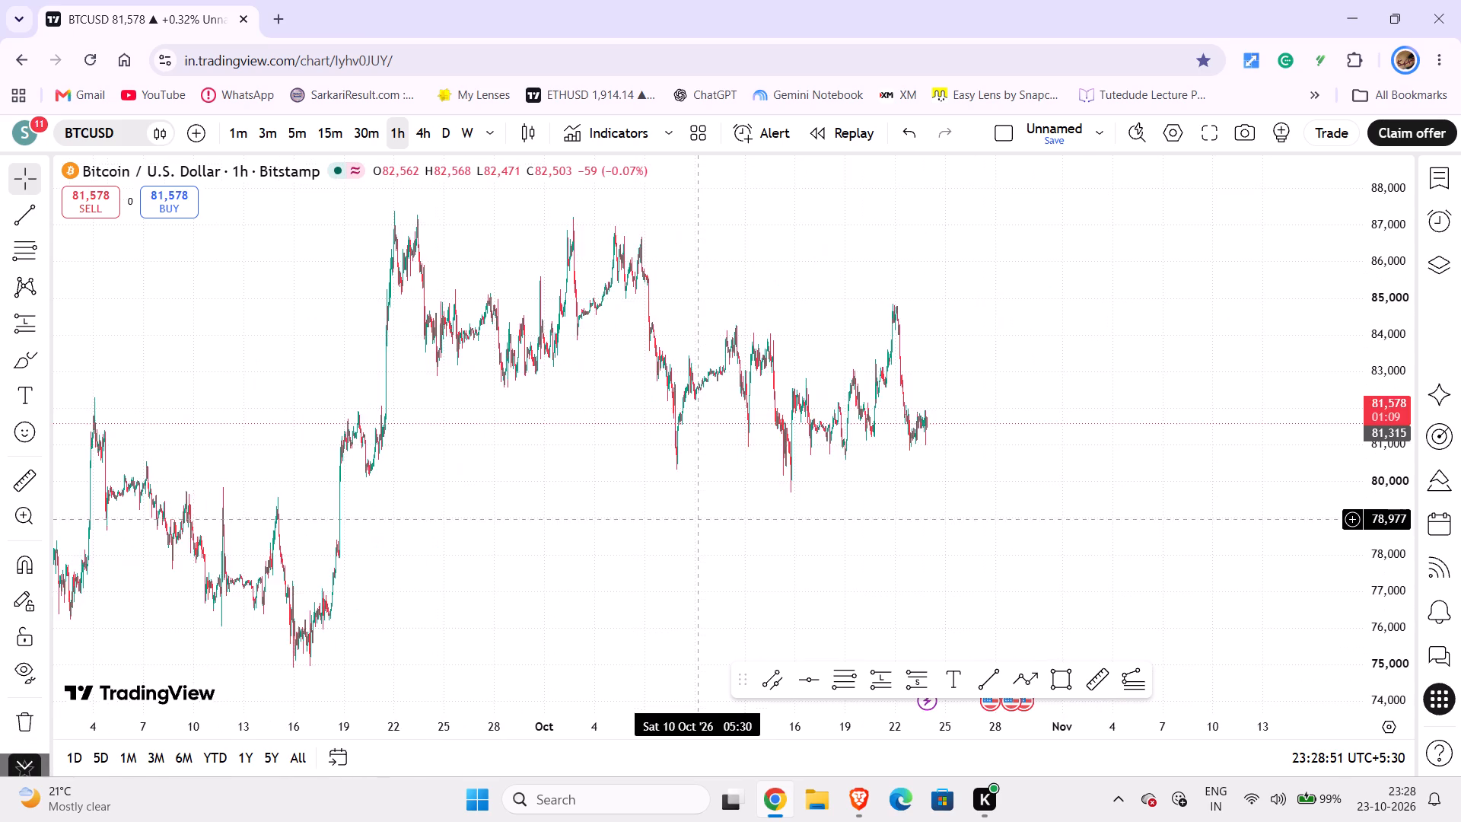
pyautogui.scroll(4, 699, 524)
pyautogui.moveTo(810, 433); pyautogui.dragTo(1261, 438)
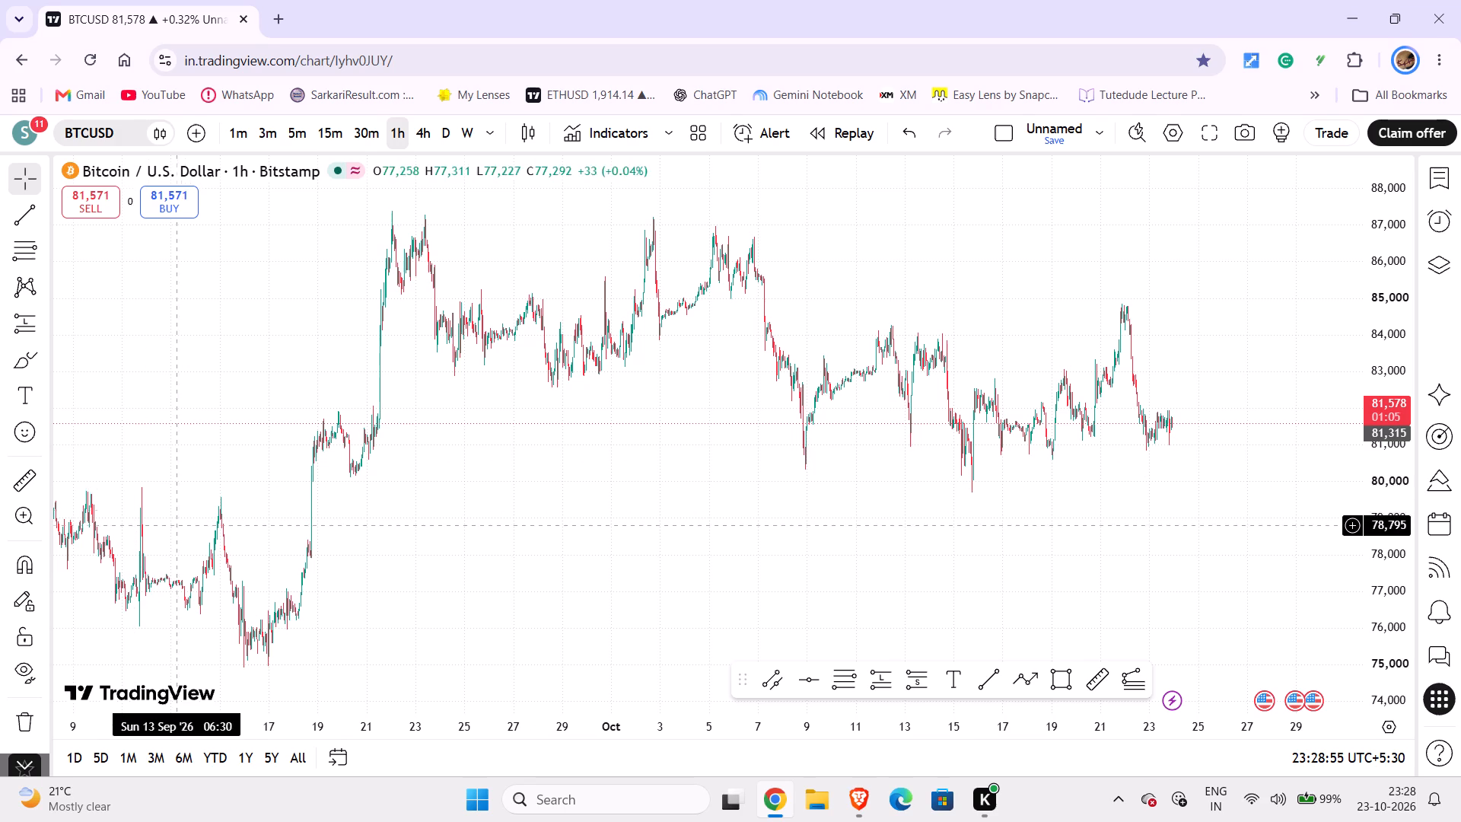
pyautogui.scroll(2, 190, 568)
pyautogui.scroll(2, 265, 566)
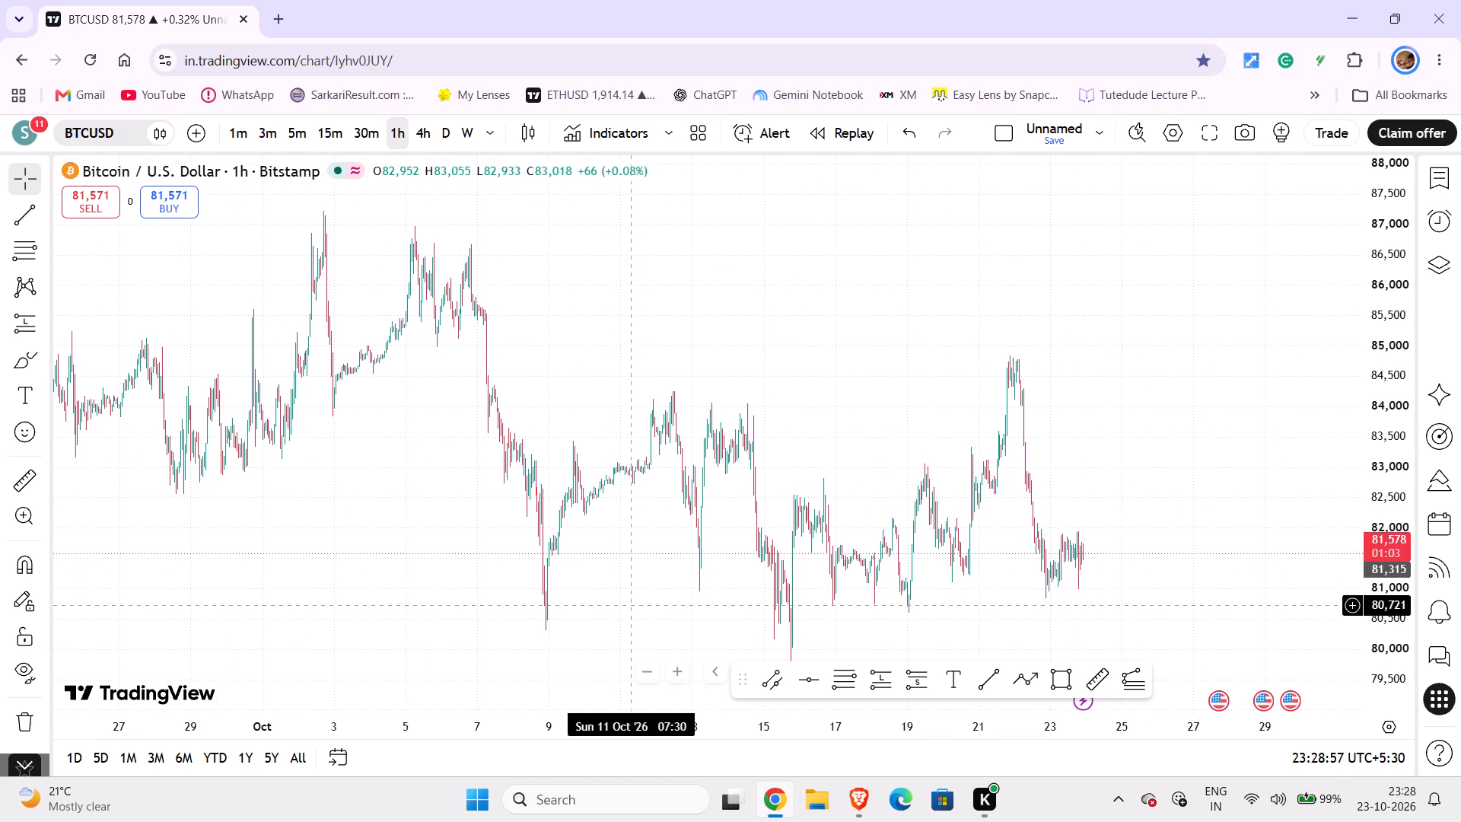
pyautogui.moveTo(743, 675); pyautogui.dragTo(775, 754)
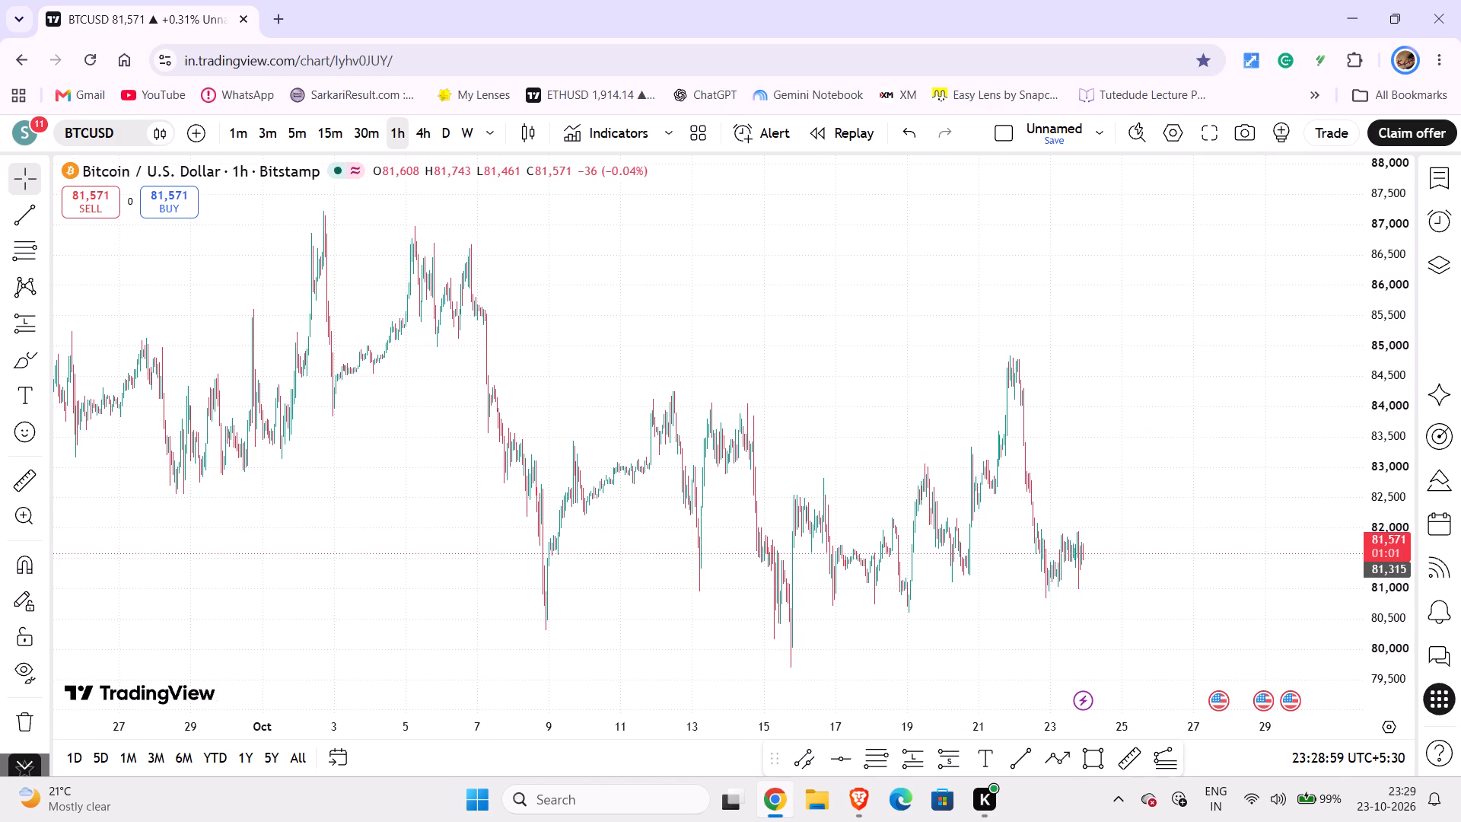
pyautogui.moveTo(775, 754); pyautogui.dragTo(775, 756)
pyautogui.moveTo(775, 756); pyautogui.dragTo(772, 773)
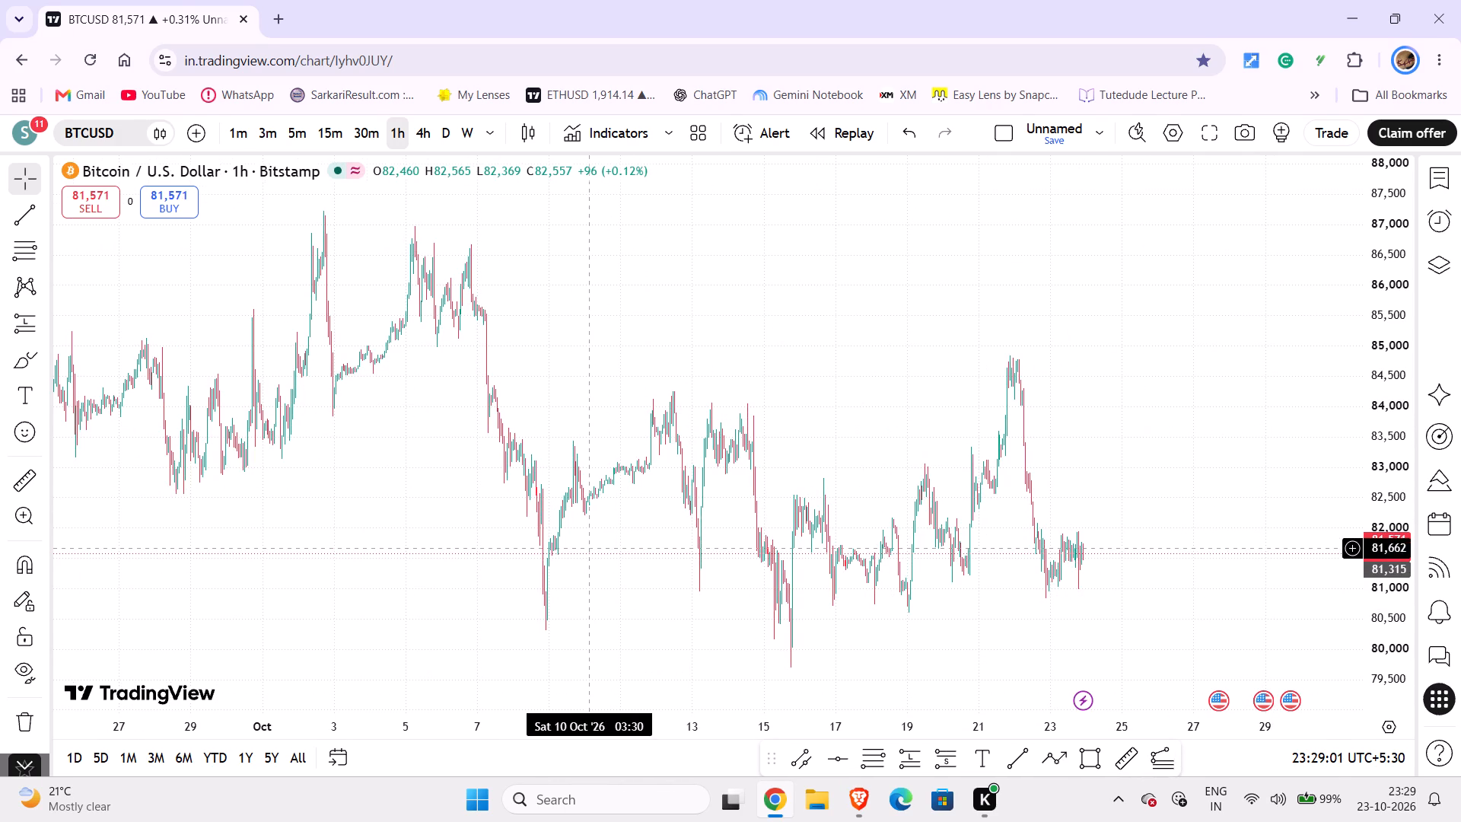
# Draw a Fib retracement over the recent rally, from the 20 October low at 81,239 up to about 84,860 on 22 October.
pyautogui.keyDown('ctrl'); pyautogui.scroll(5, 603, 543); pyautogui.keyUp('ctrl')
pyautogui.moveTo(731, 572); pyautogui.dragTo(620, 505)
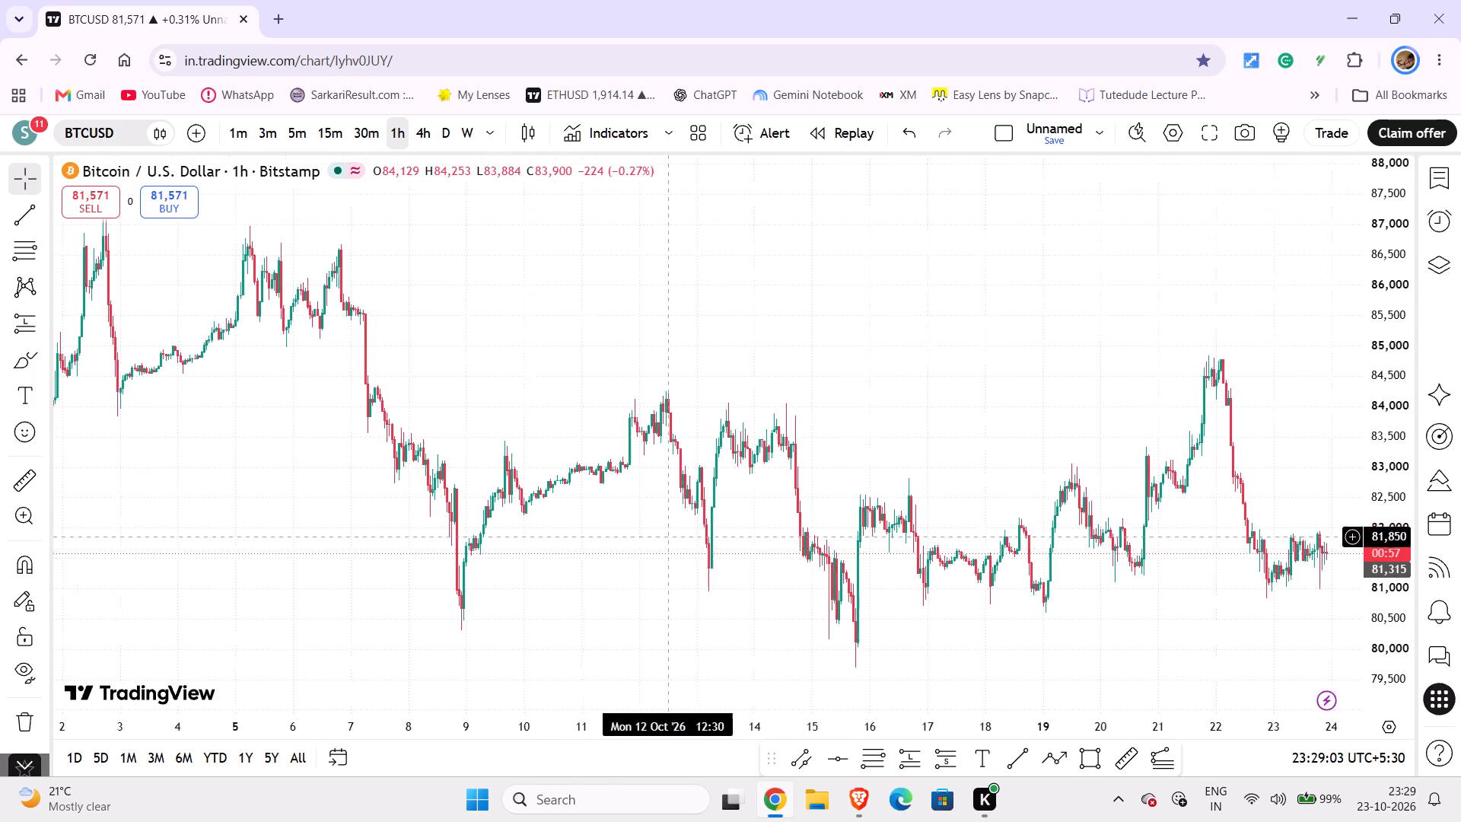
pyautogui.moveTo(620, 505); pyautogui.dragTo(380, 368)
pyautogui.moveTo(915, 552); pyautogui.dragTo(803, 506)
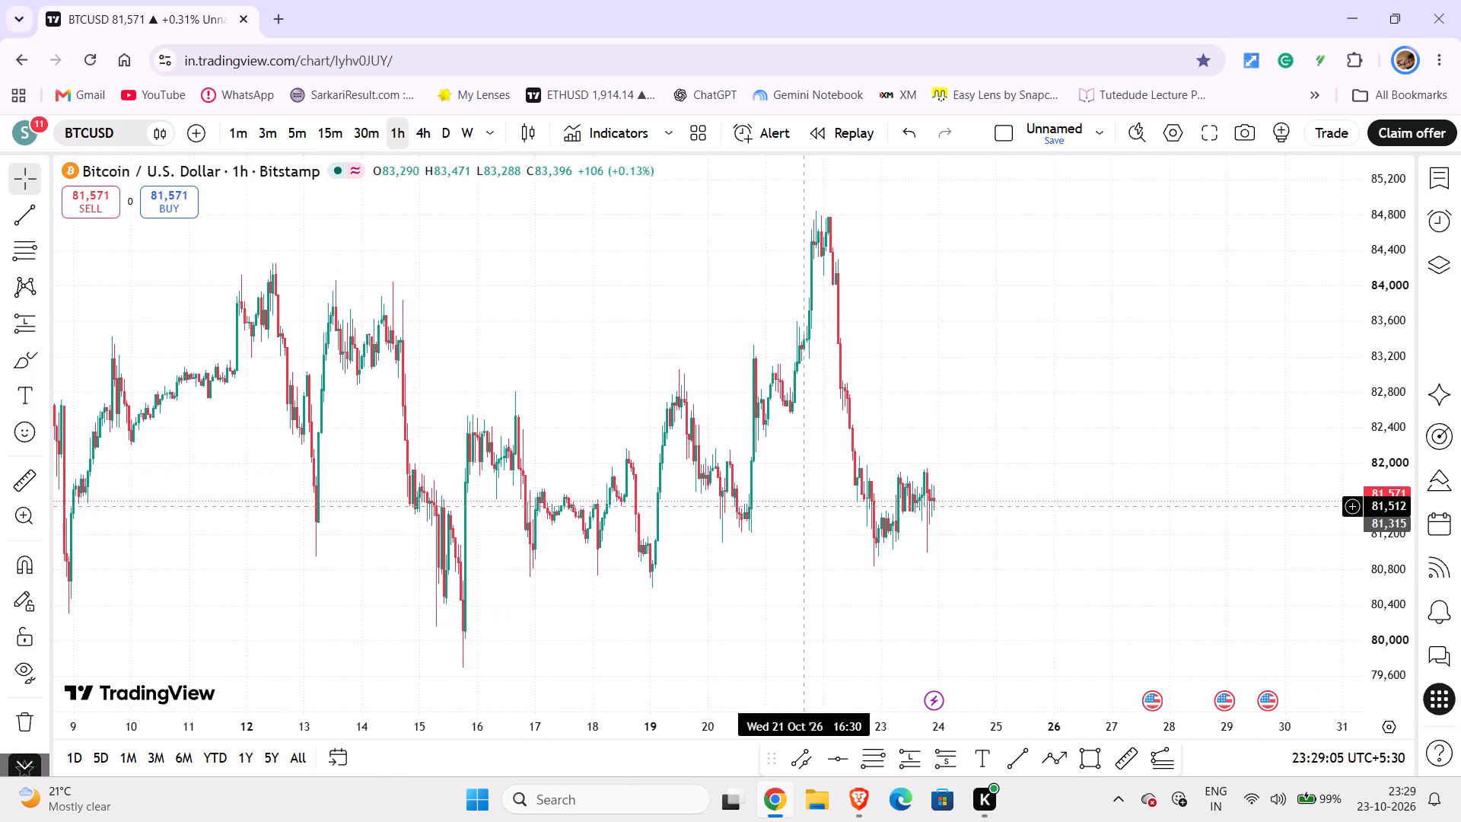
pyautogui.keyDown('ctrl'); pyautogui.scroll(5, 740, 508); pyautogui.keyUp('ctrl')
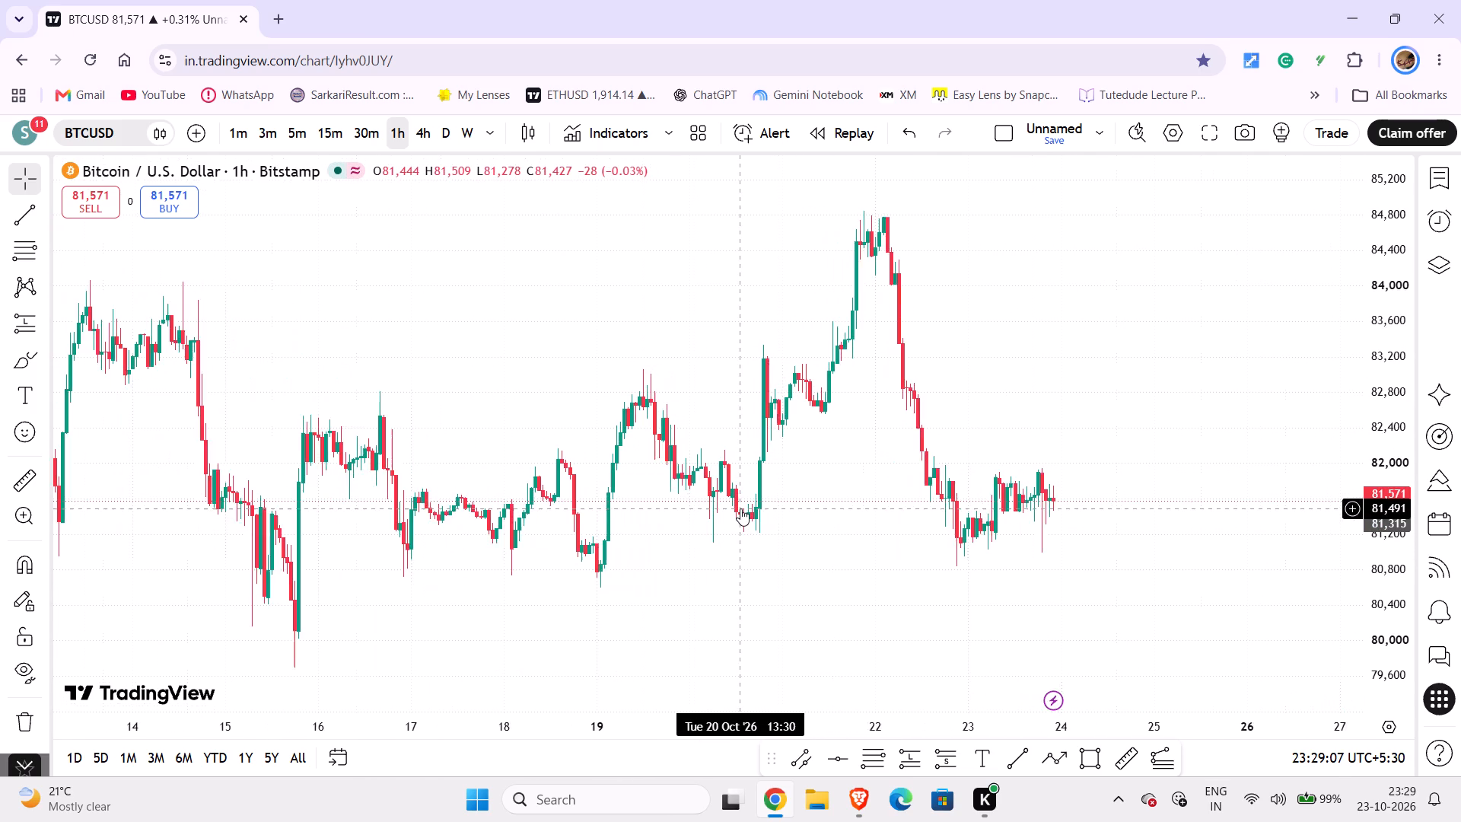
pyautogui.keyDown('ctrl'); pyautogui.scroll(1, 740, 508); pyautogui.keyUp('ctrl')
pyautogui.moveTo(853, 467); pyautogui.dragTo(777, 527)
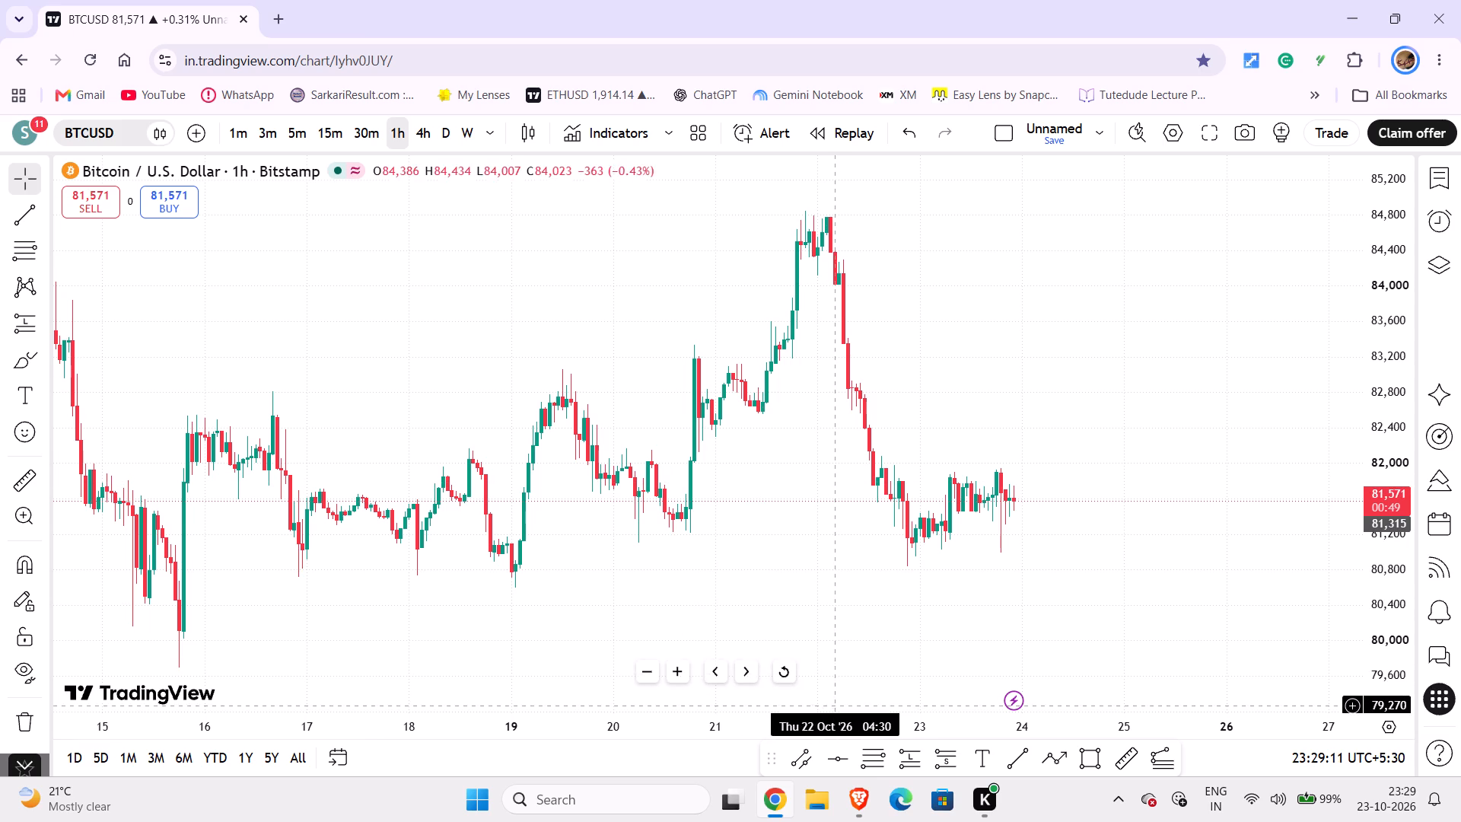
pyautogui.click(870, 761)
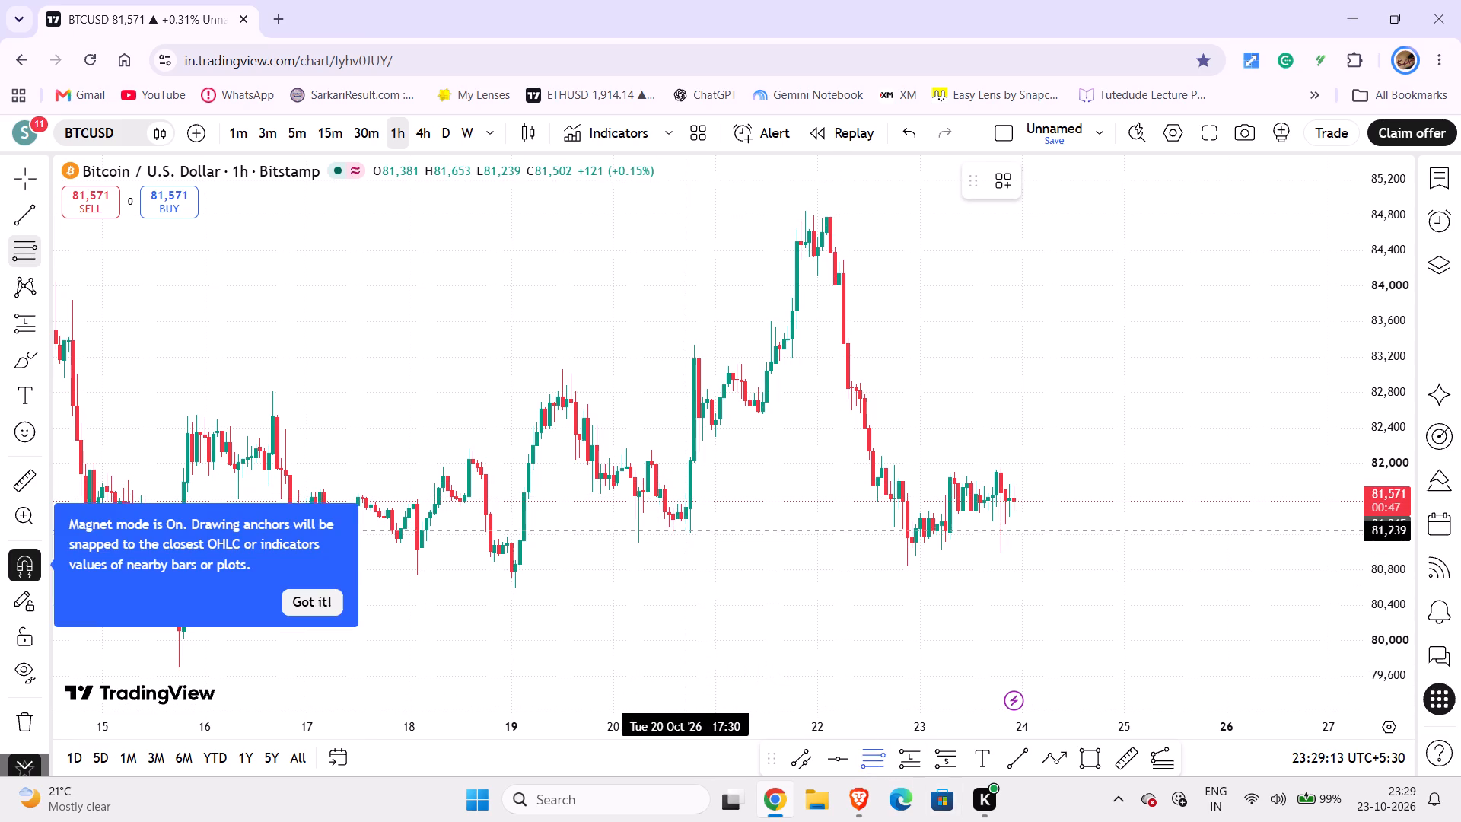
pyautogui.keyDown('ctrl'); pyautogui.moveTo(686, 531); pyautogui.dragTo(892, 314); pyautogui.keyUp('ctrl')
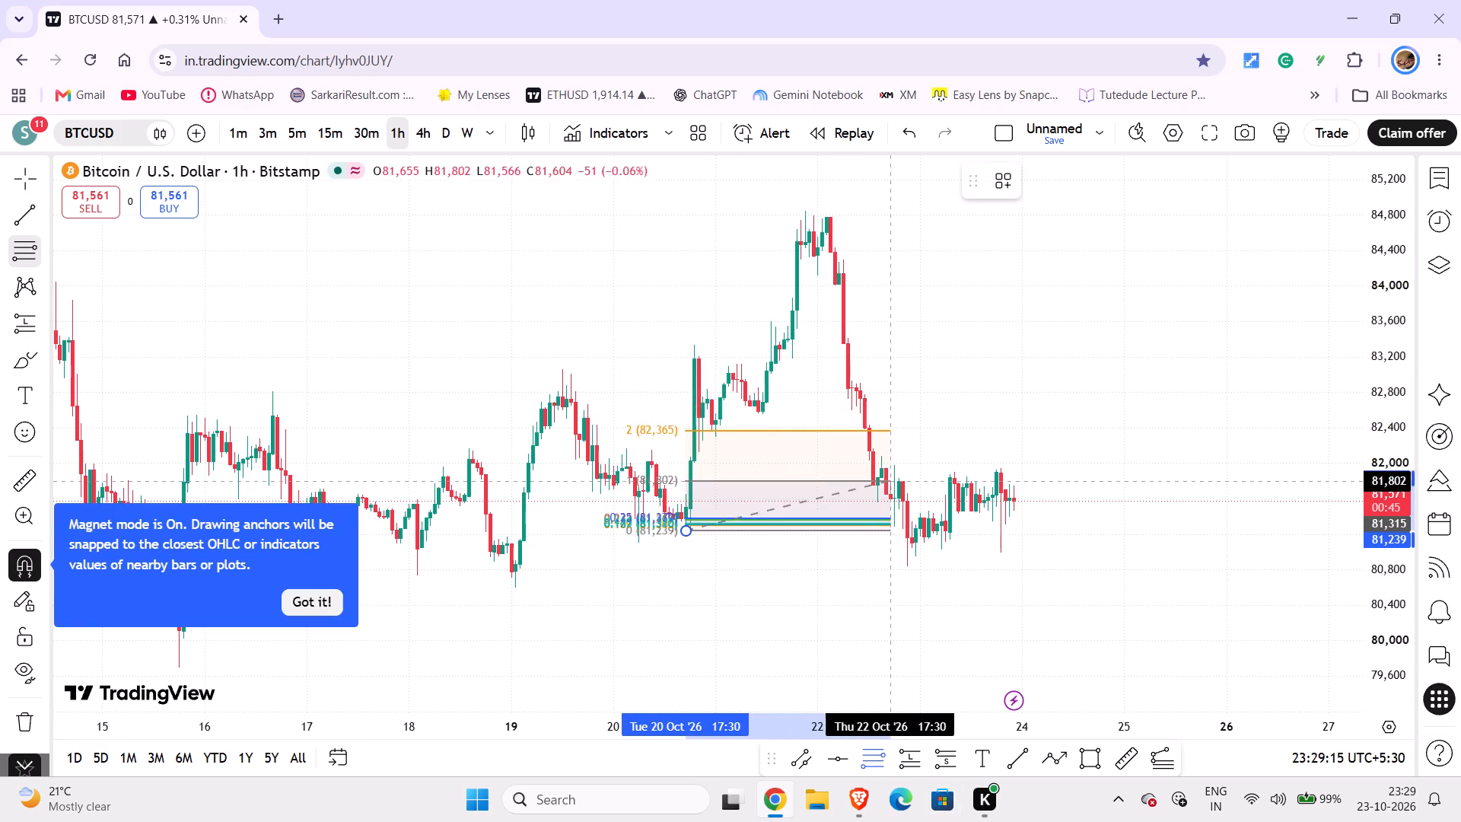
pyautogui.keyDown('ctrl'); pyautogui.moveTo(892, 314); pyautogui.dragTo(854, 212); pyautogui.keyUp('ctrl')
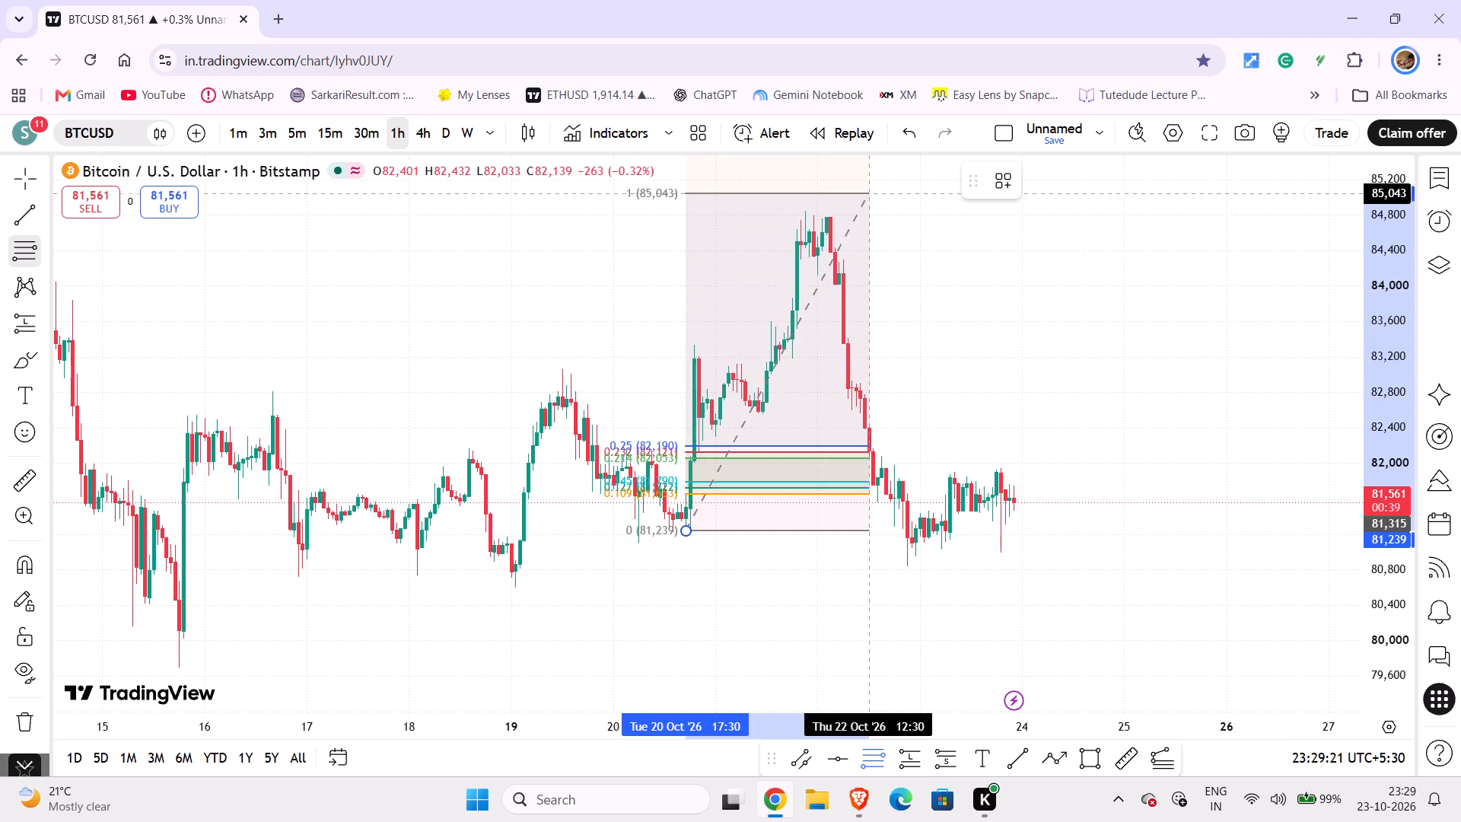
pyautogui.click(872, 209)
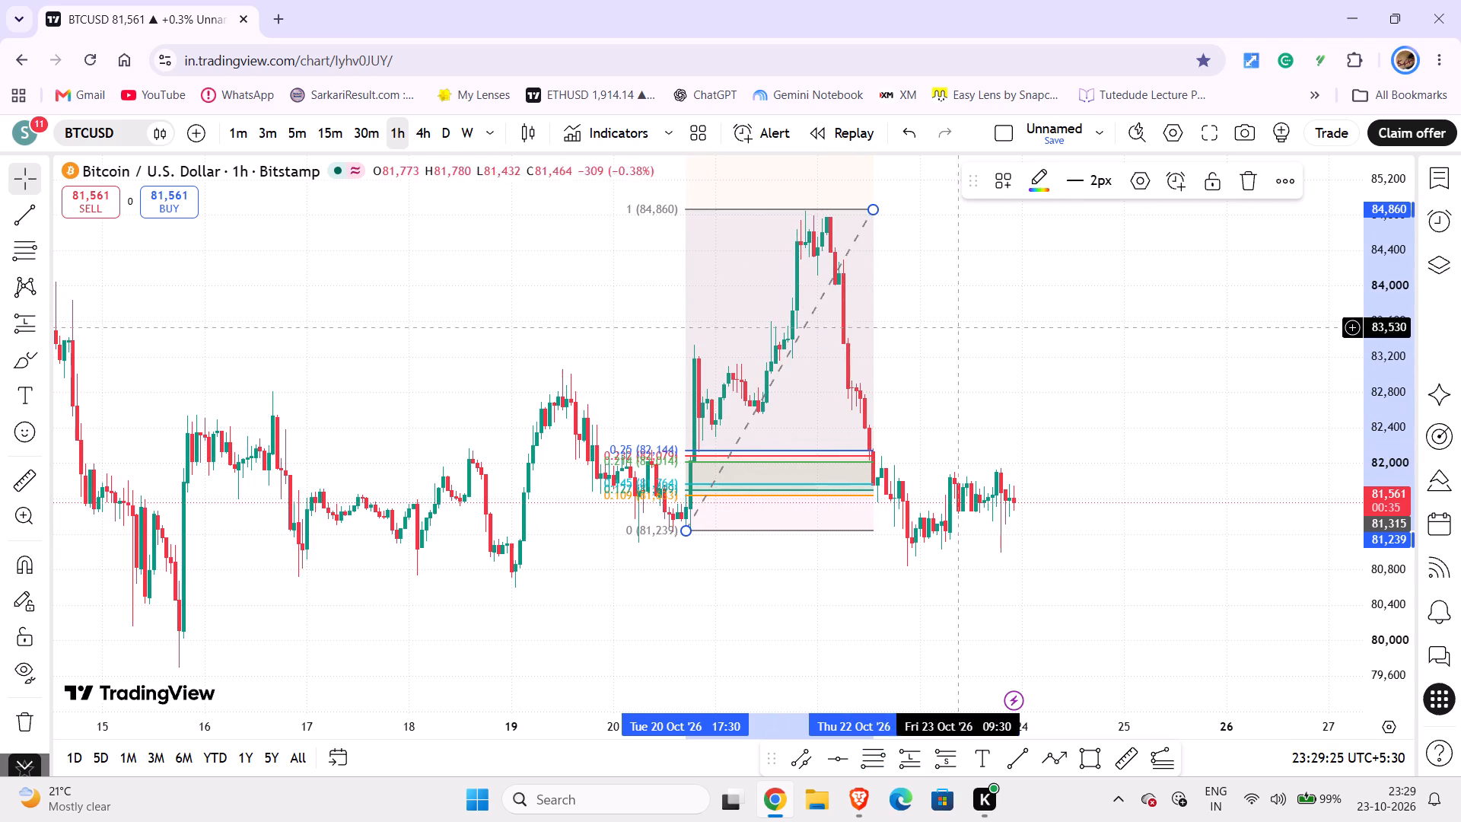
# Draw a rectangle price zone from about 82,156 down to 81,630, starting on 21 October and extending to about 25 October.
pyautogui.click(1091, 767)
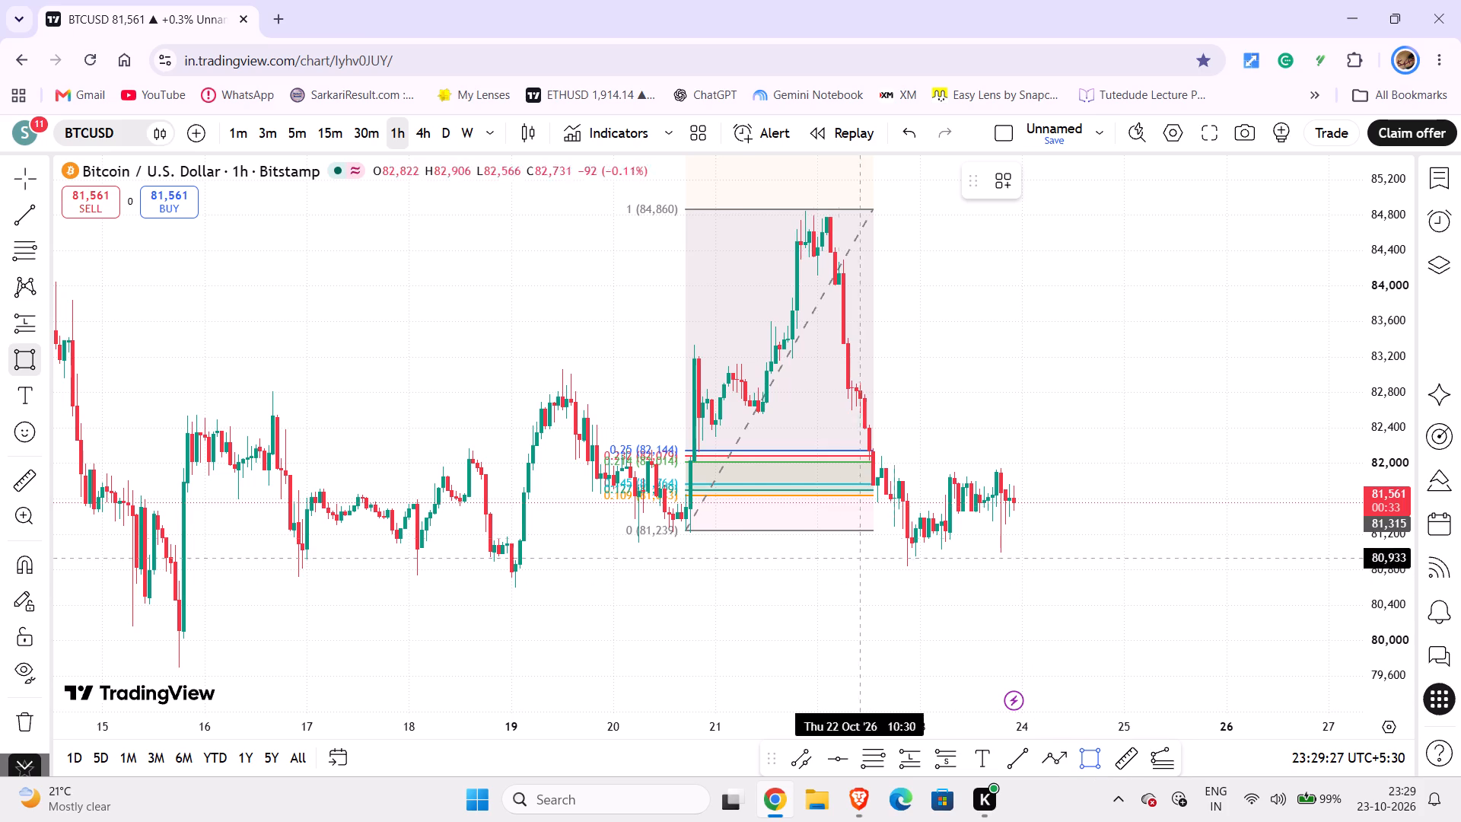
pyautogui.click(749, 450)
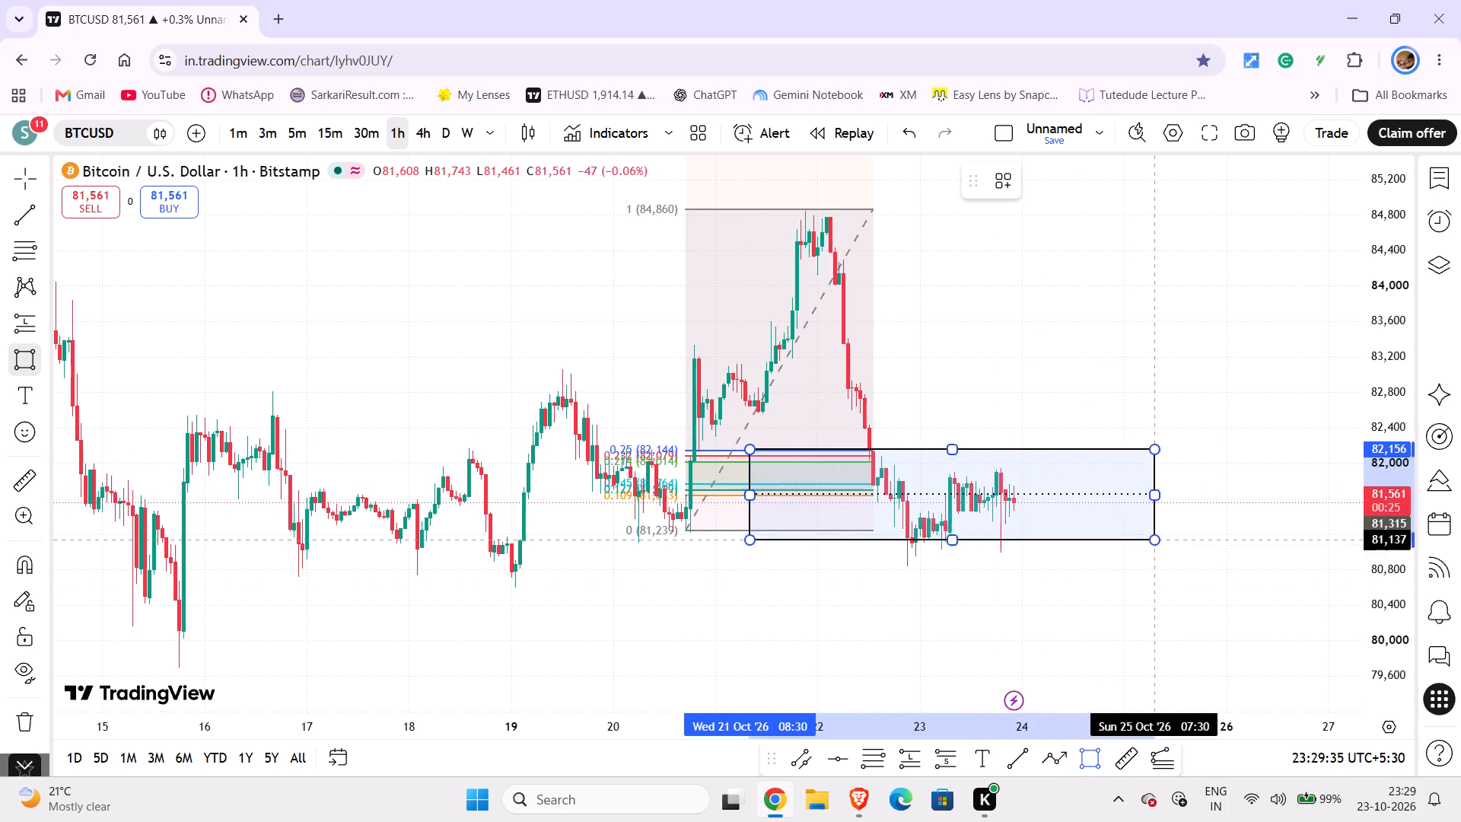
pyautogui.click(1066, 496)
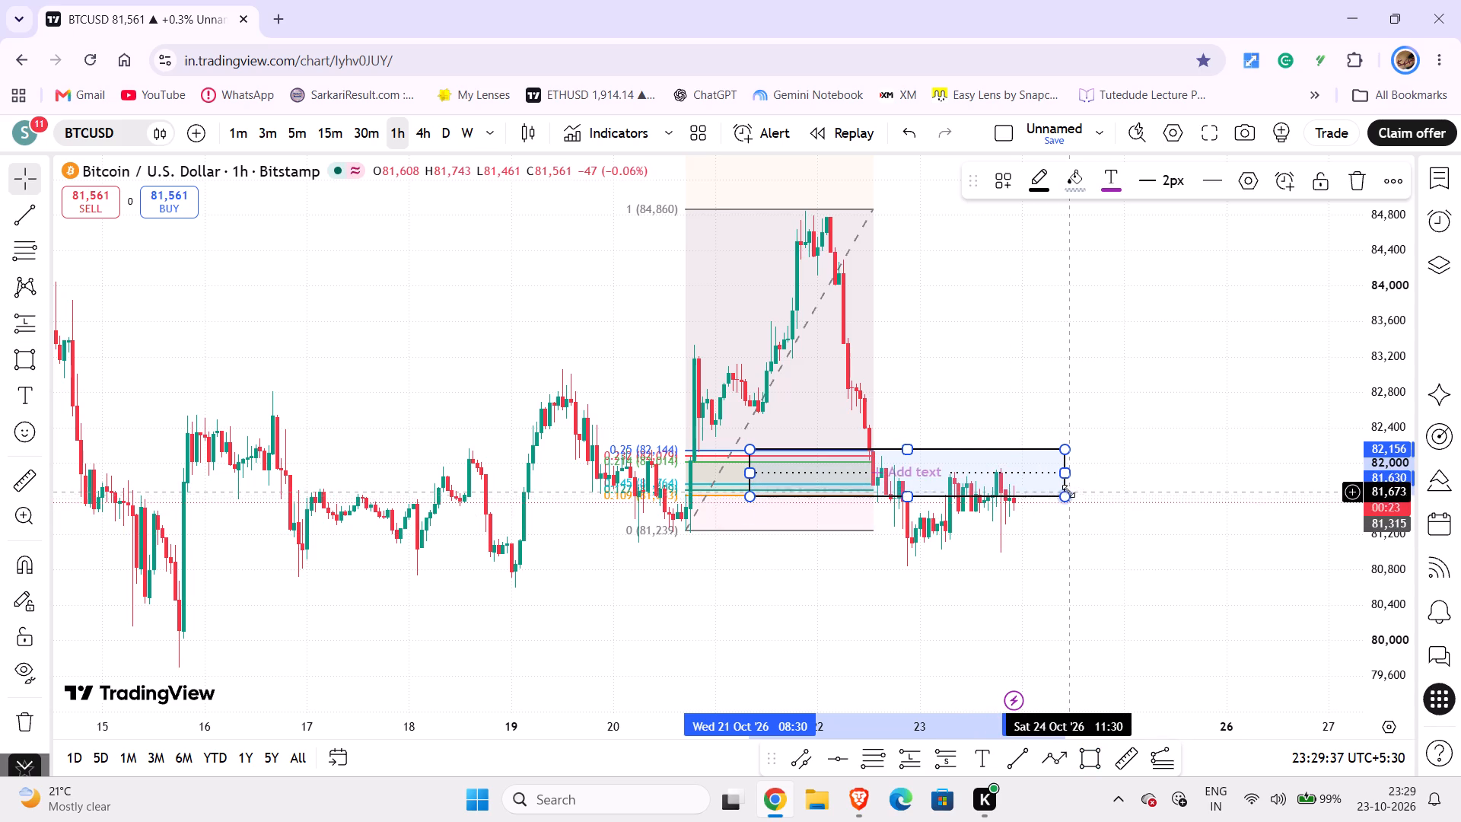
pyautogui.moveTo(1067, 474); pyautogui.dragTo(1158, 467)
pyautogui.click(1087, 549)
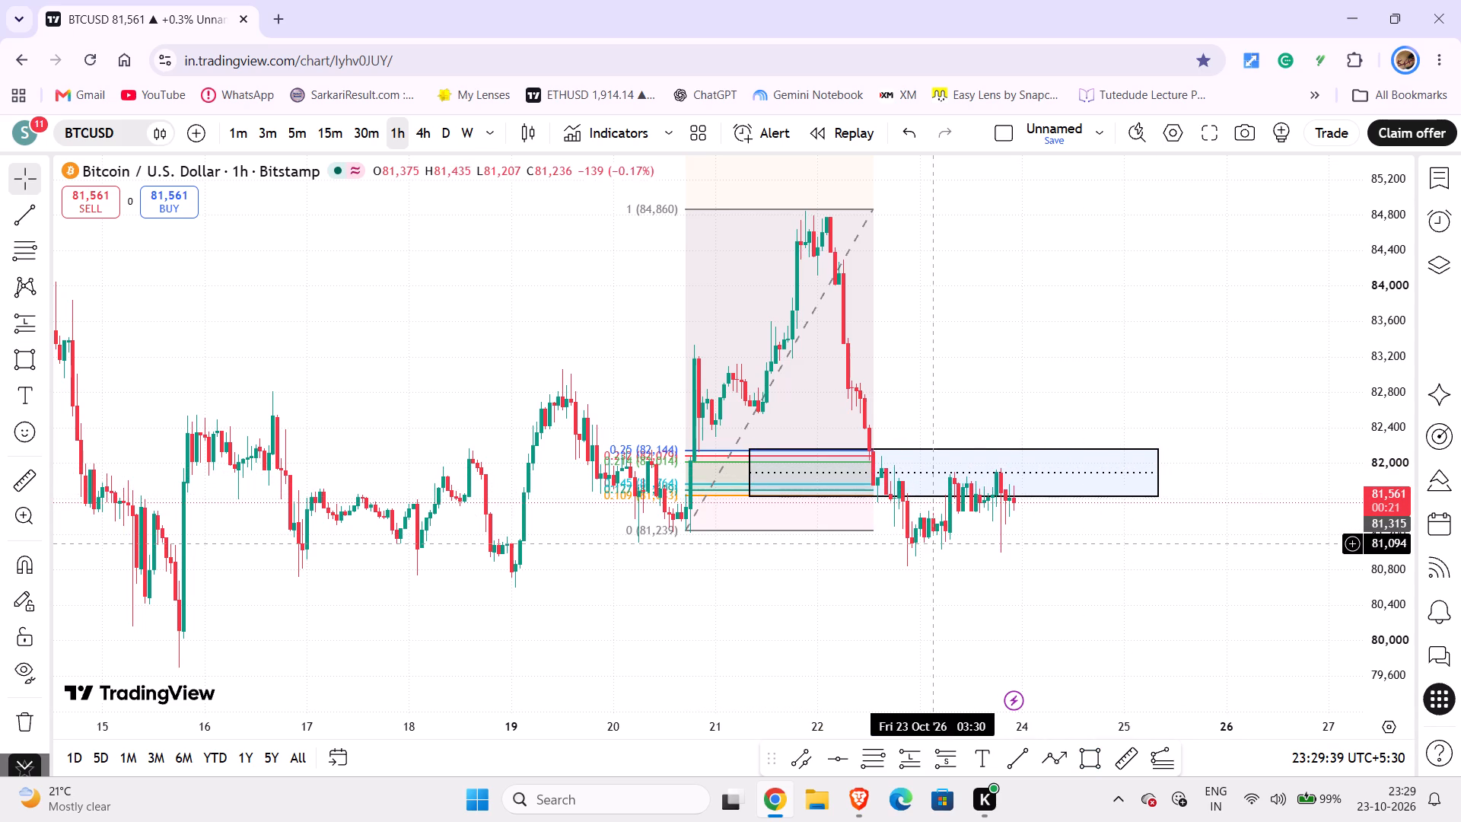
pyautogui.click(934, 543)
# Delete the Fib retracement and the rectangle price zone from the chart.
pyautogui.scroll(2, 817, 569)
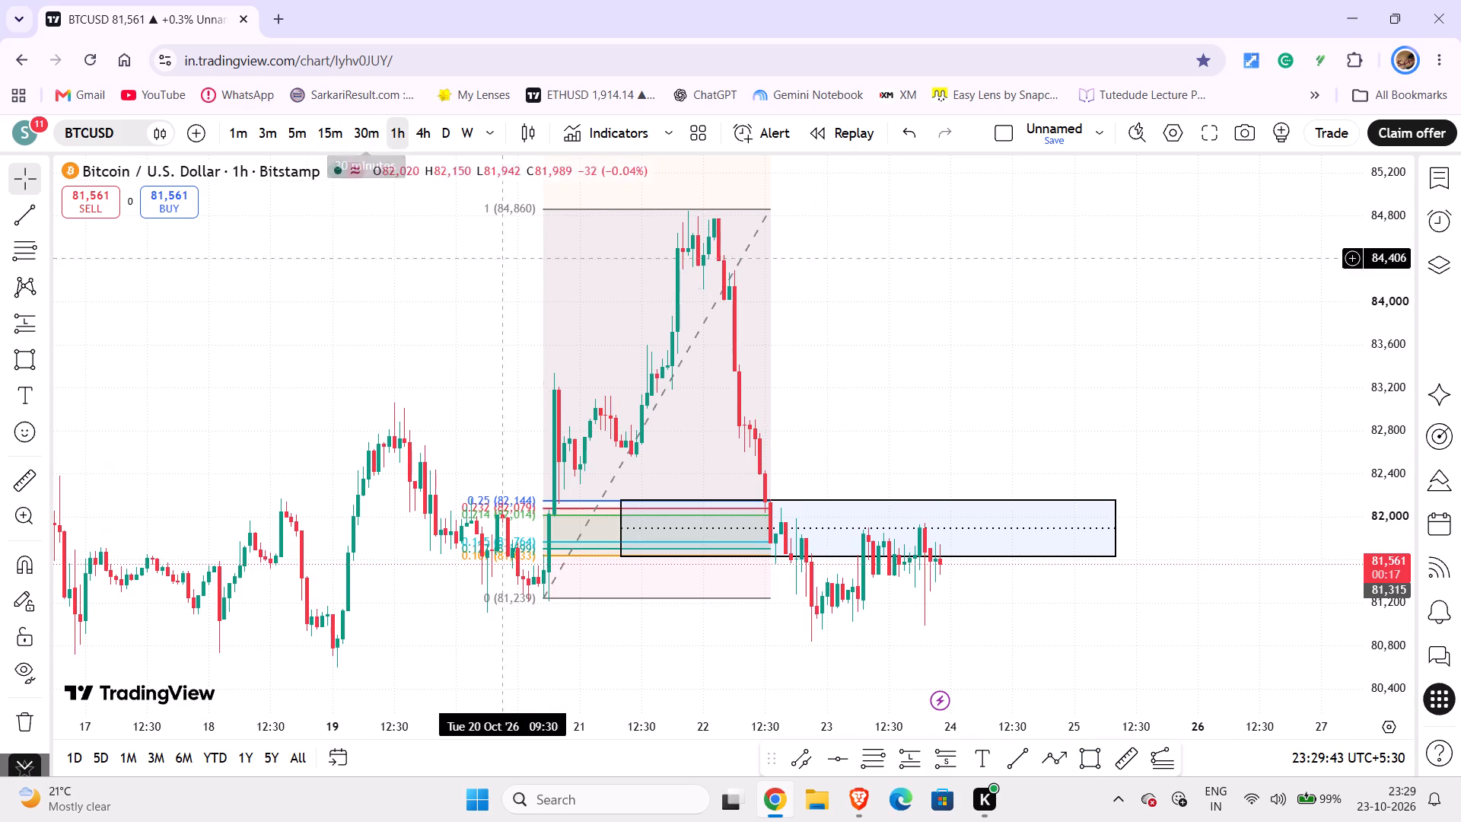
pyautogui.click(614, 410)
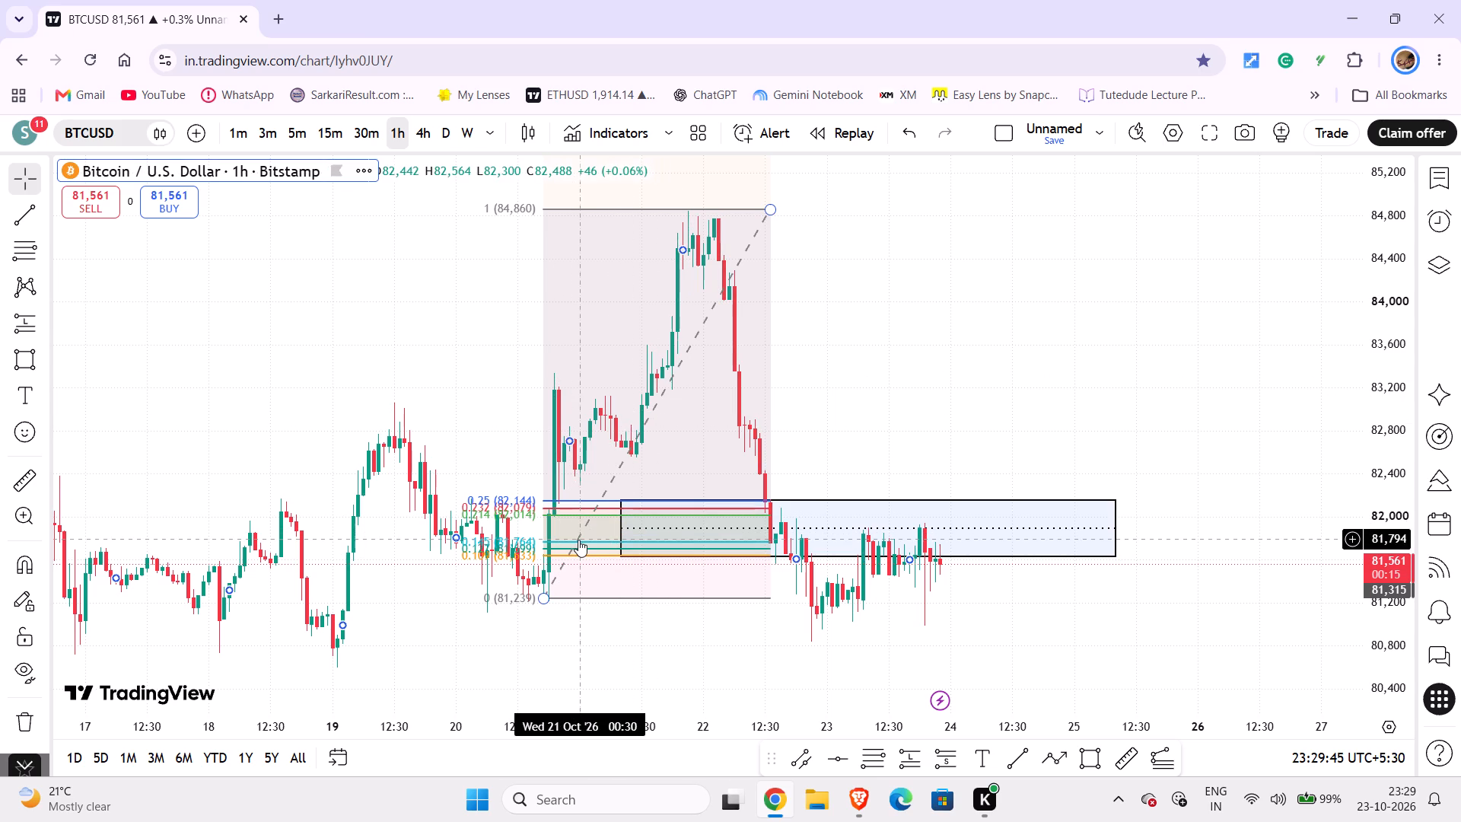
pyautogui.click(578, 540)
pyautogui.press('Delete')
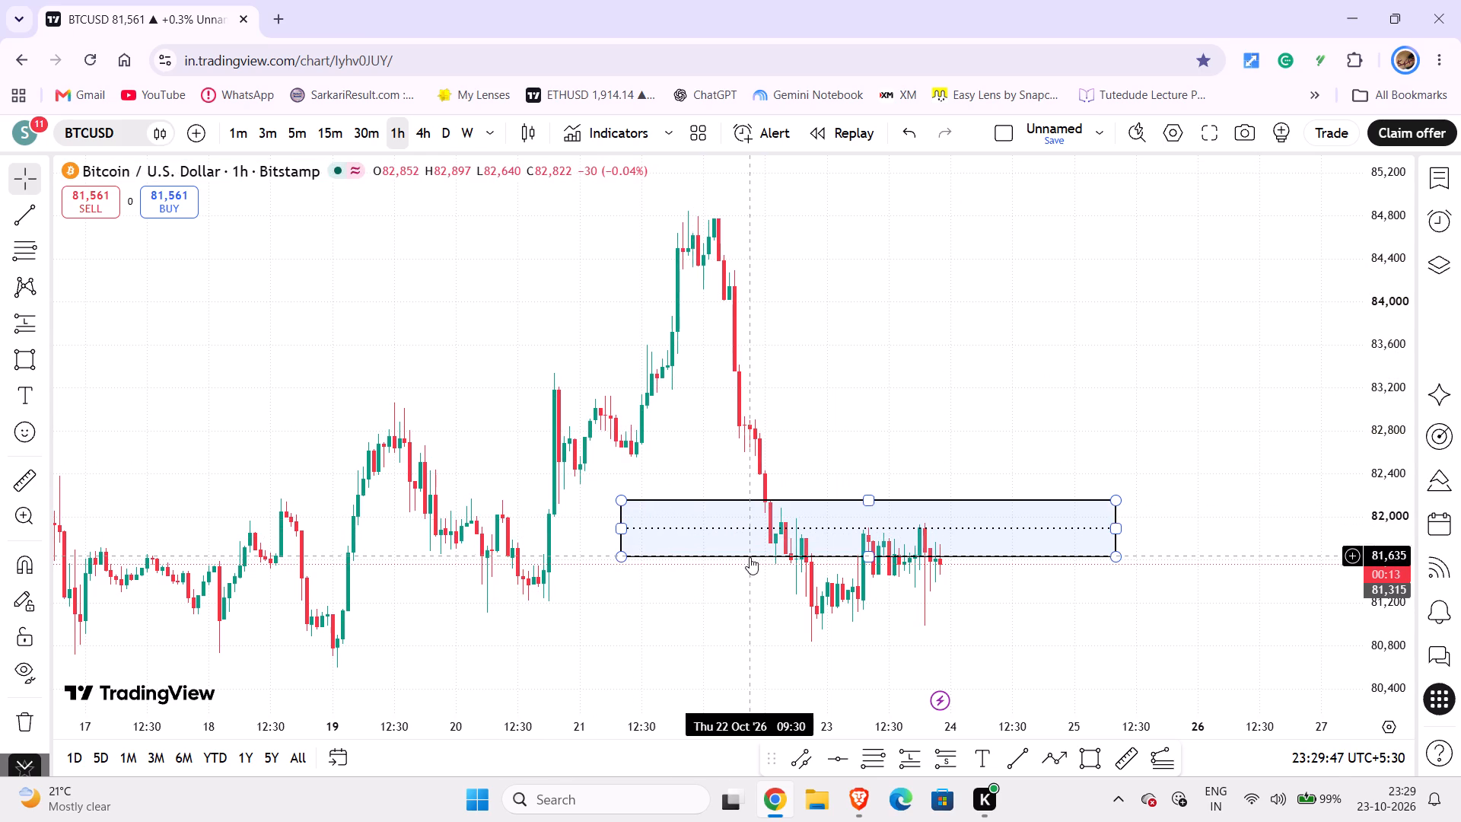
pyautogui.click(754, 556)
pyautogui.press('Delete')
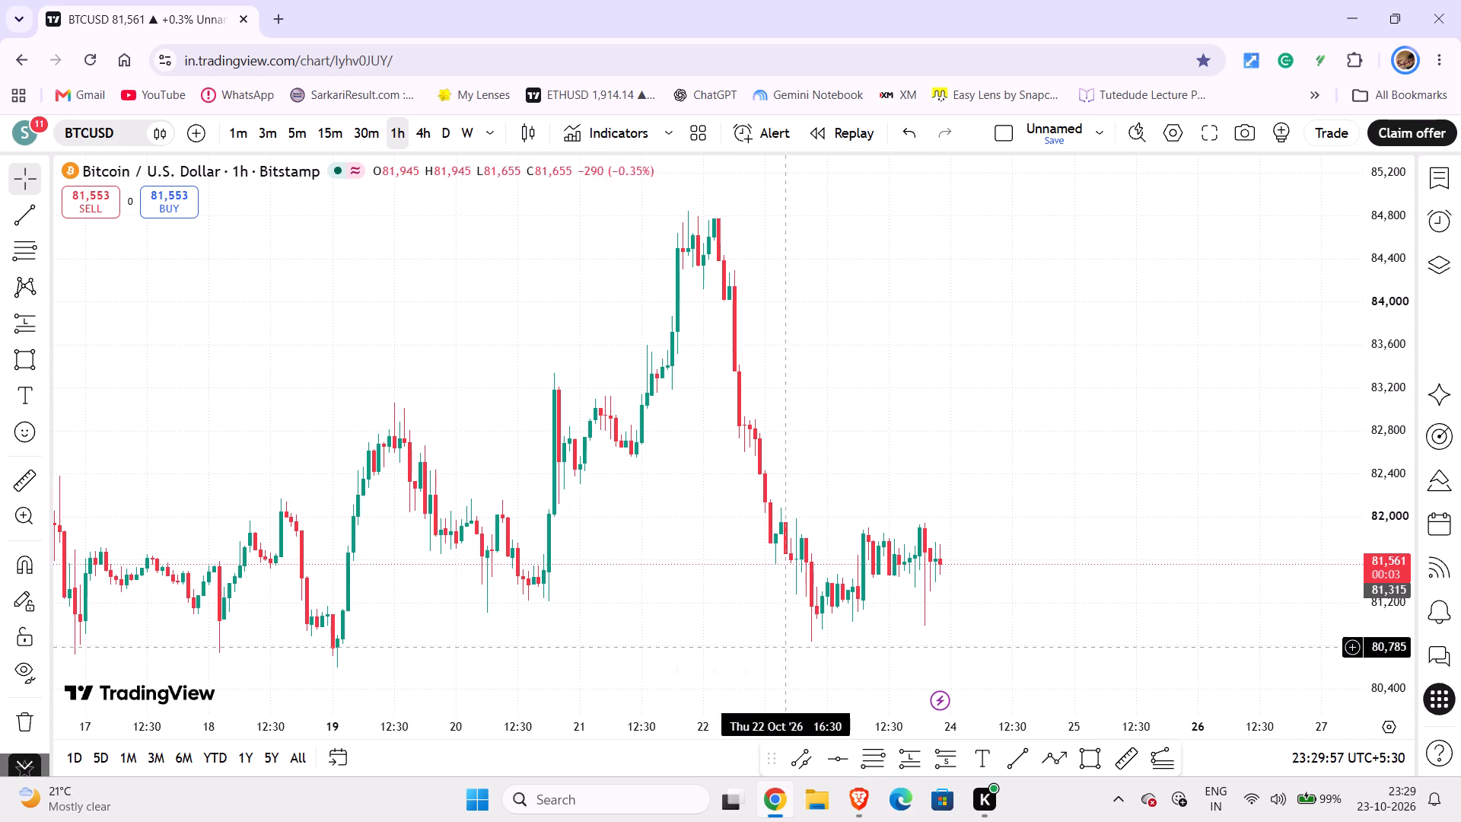
# Draw a Fib retracement over the decline, from the 22 October high at about 84,857 down to about 80,821 on 25 October.
pyautogui.click(883, 757)
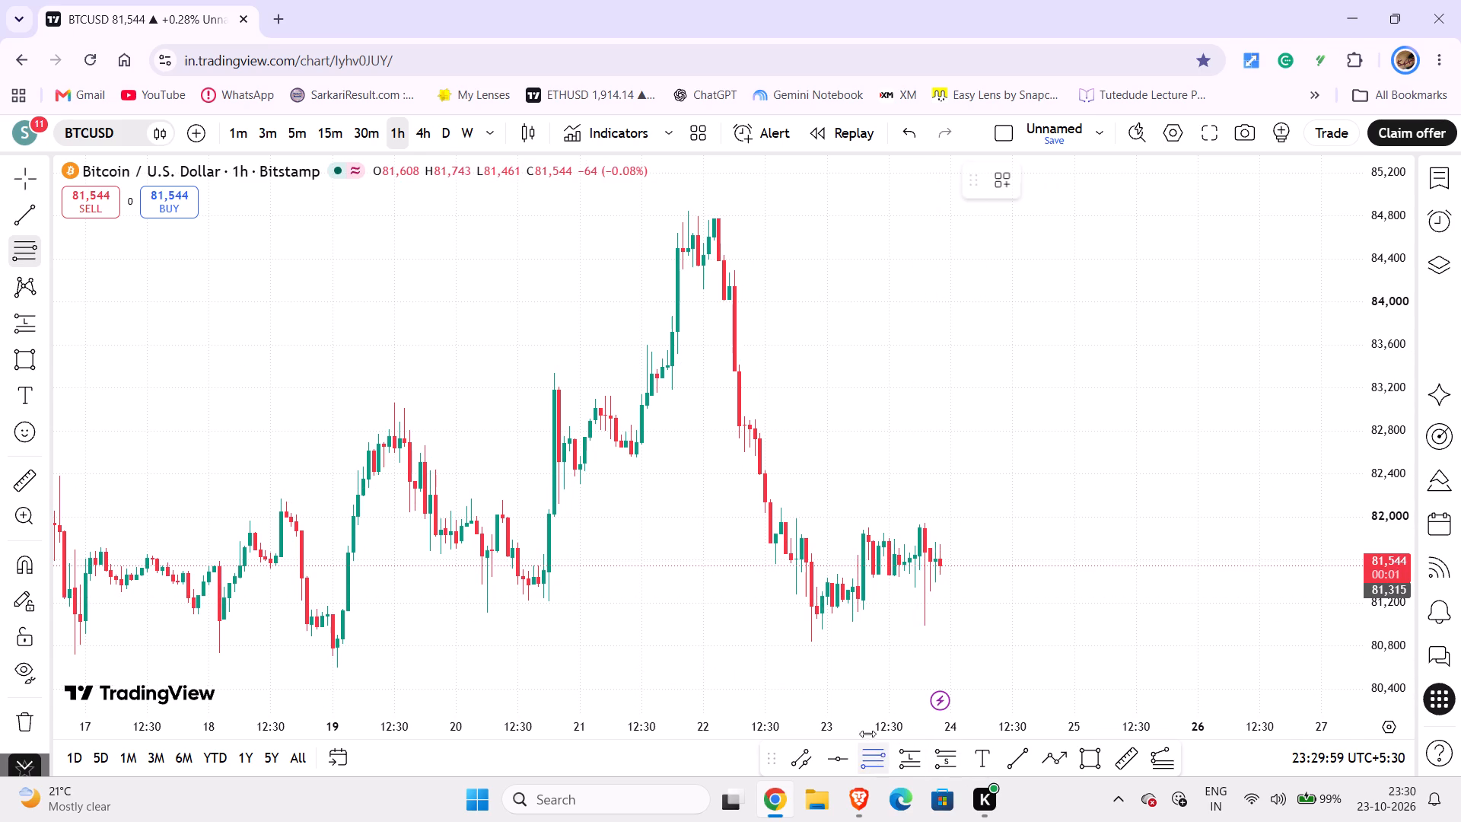
pyautogui.click(705, 210)
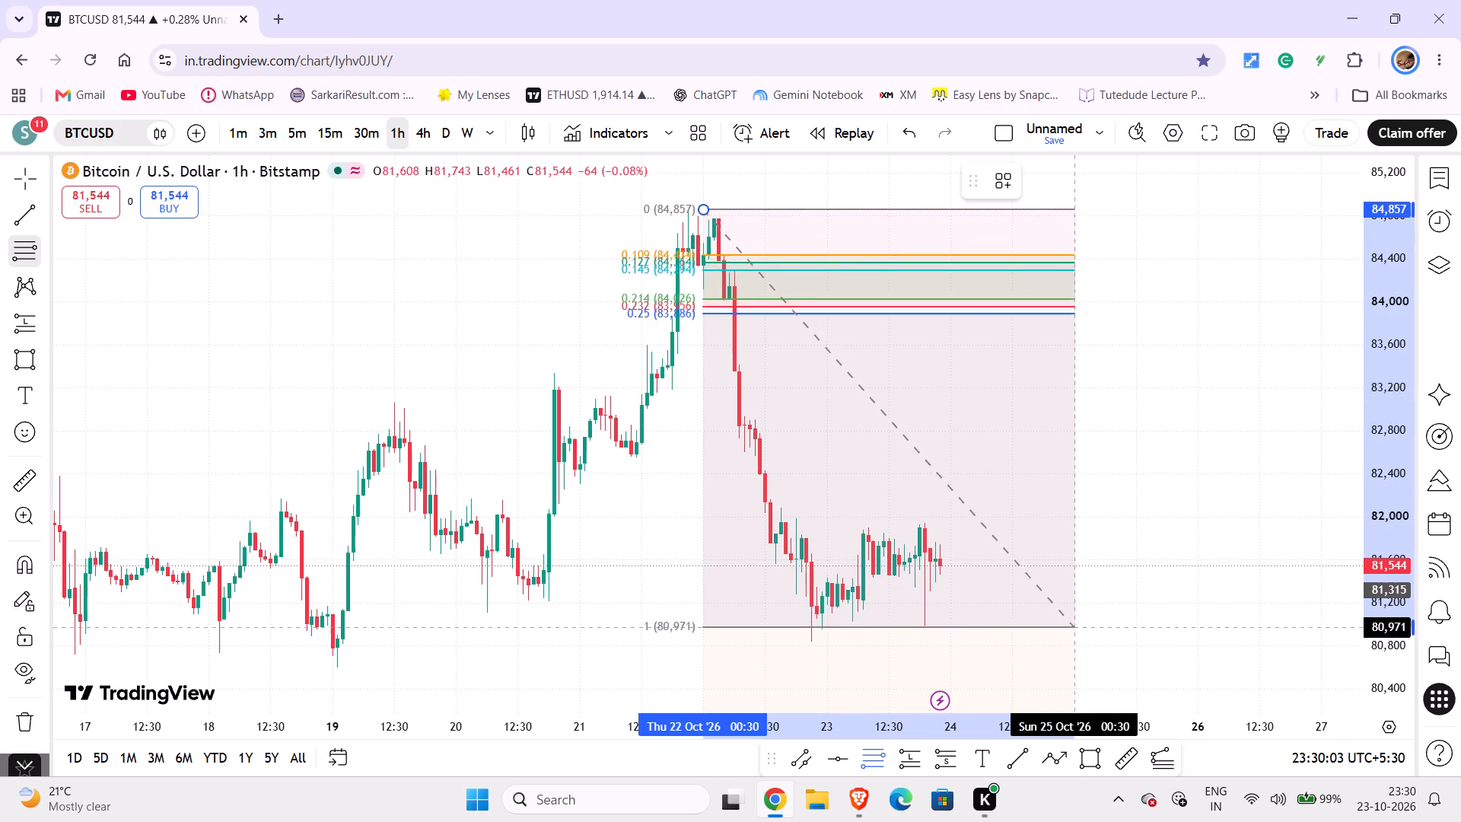
pyautogui.click(1074, 644)
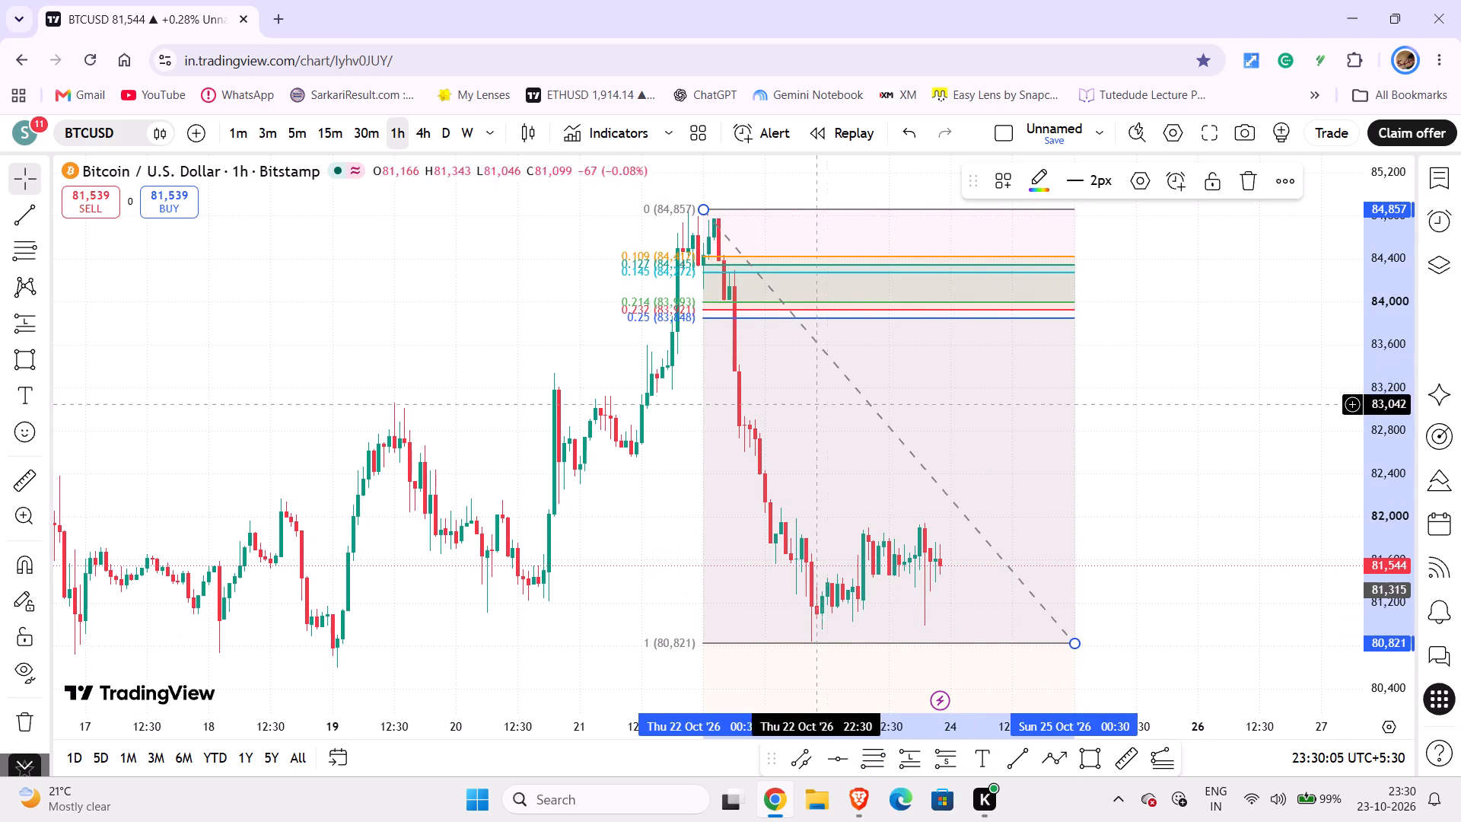
# Disable the 2 level and turn off Reverse in the new Fib retracement's style settings.
pyautogui.doubleClick(1074, 642)
pyautogui.doubleClick(962, 509)
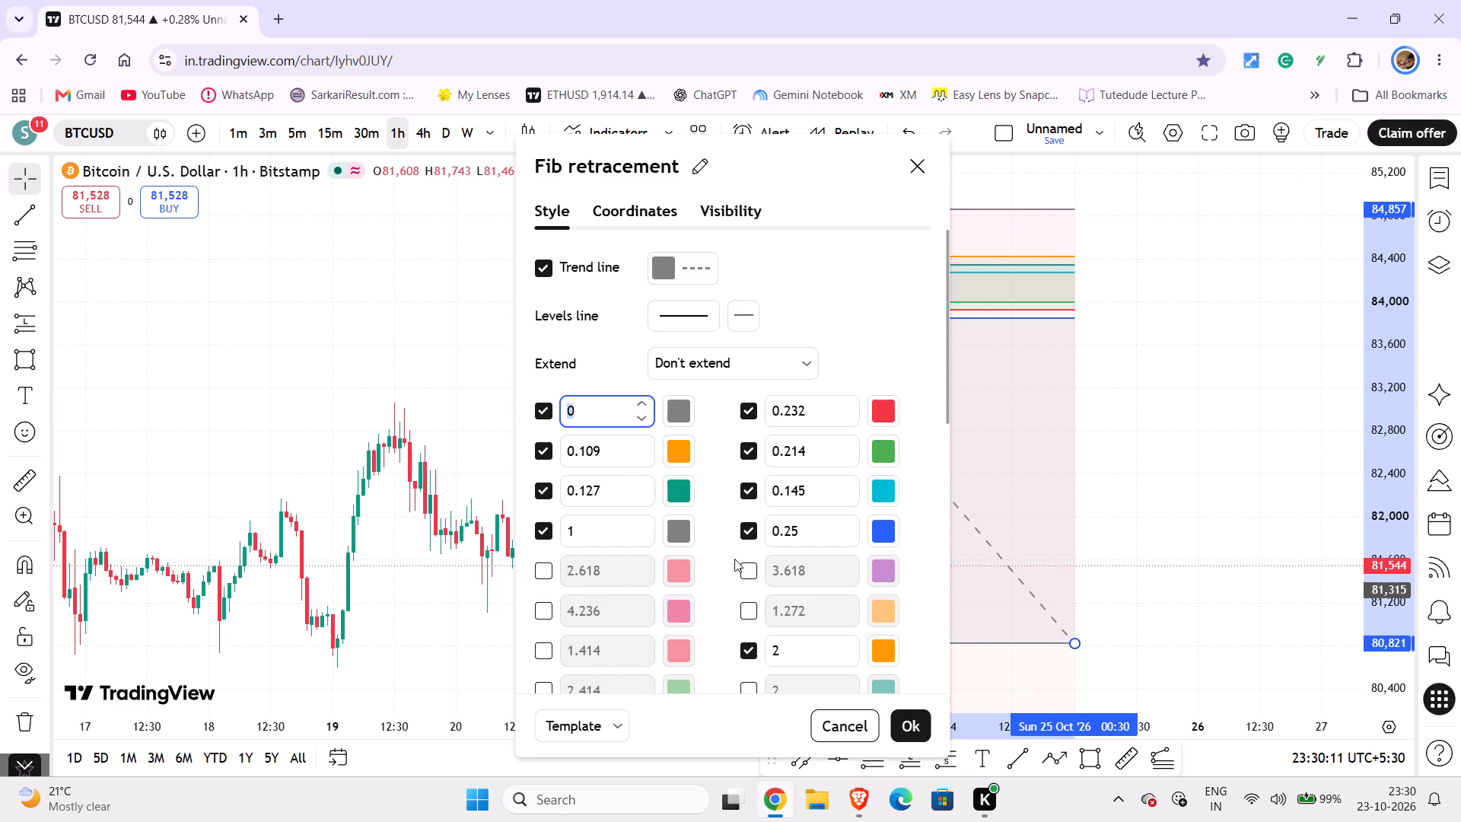
pyautogui.click(745, 533)
pyautogui.click(745, 533)
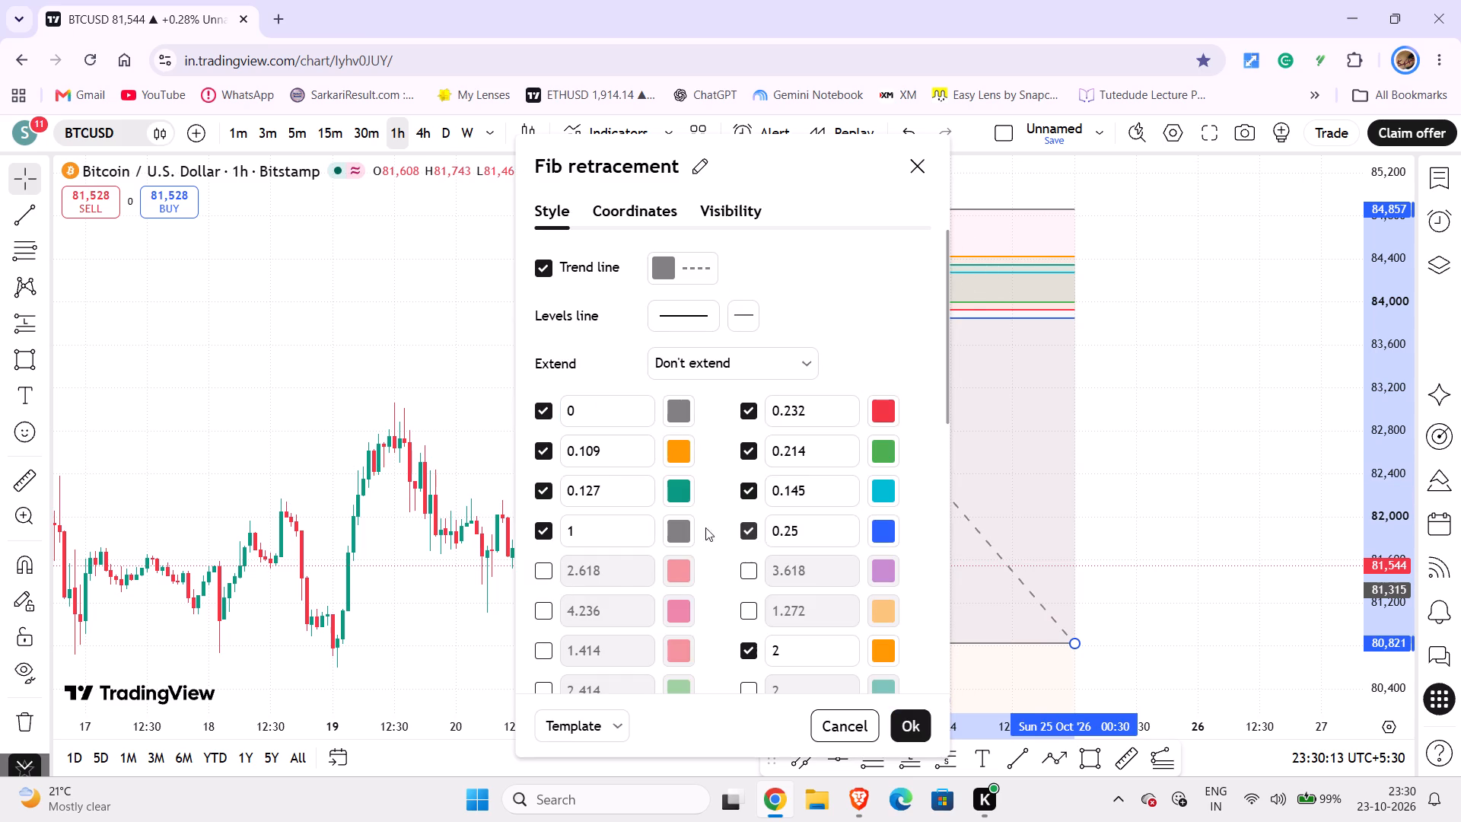
pyautogui.click(750, 648)
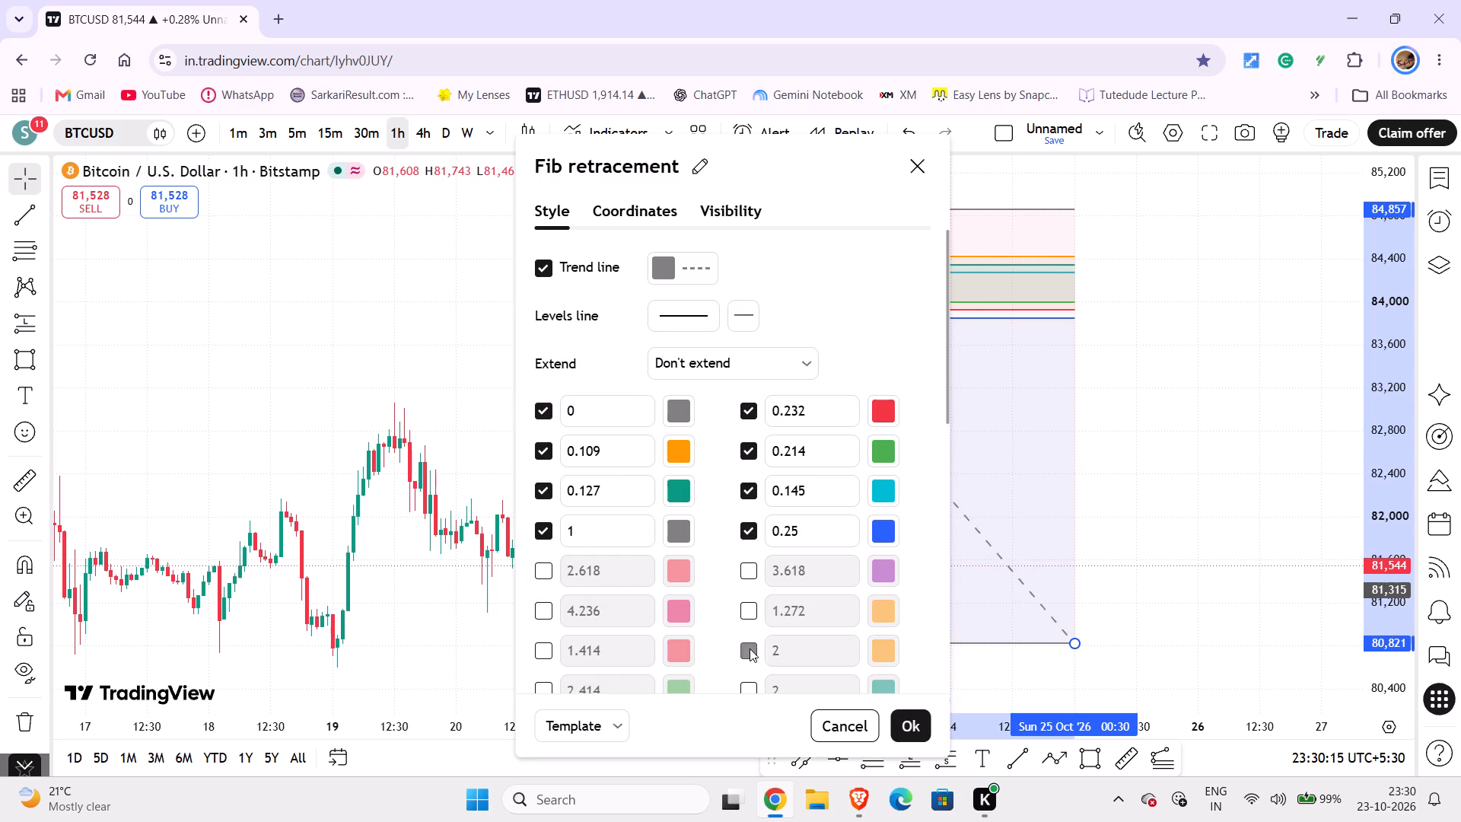
pyautogui.scroll(-3, 745, 635)
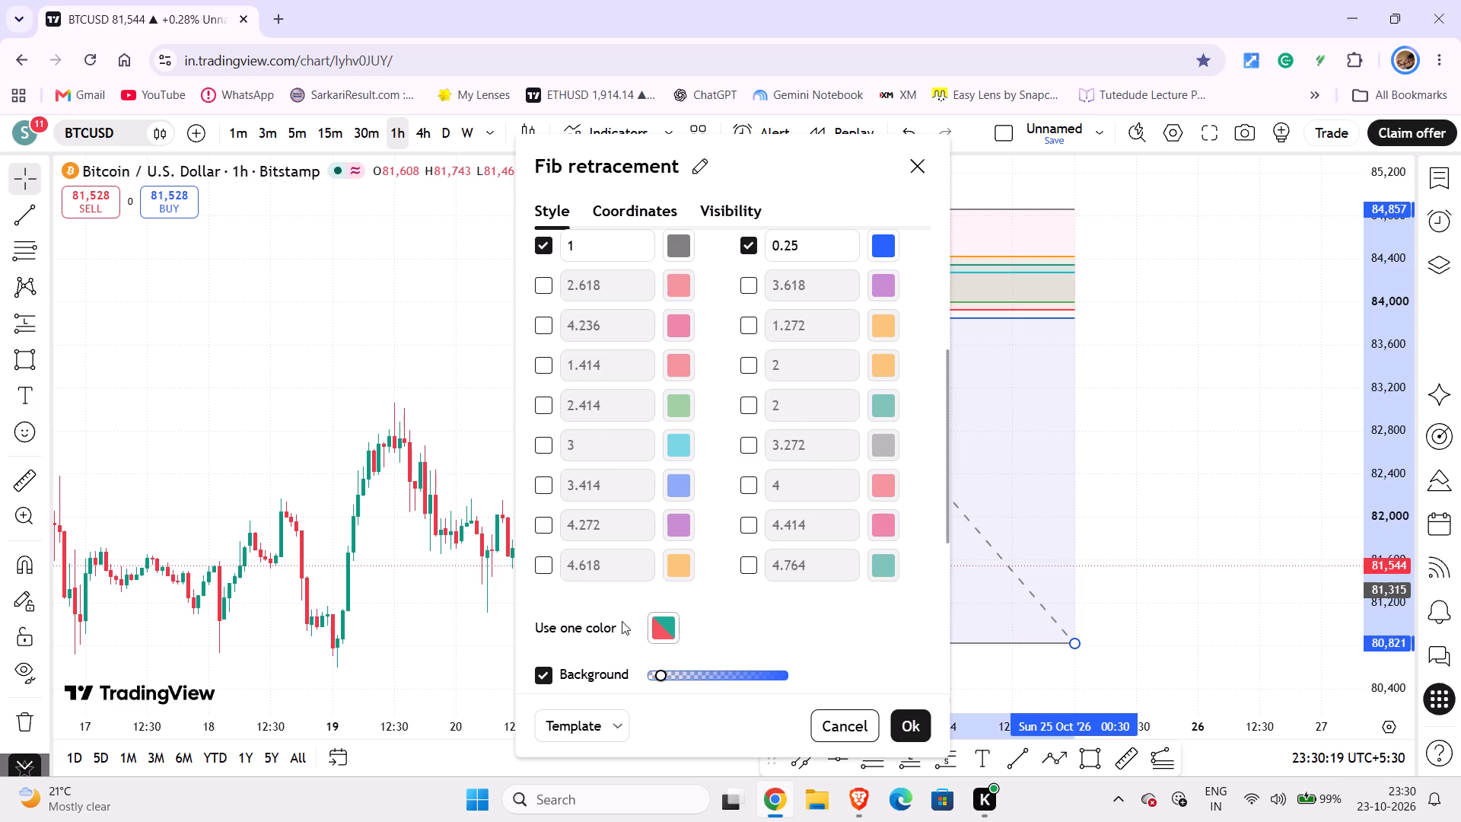
pyautogui.scroll(-2, 738, 643)
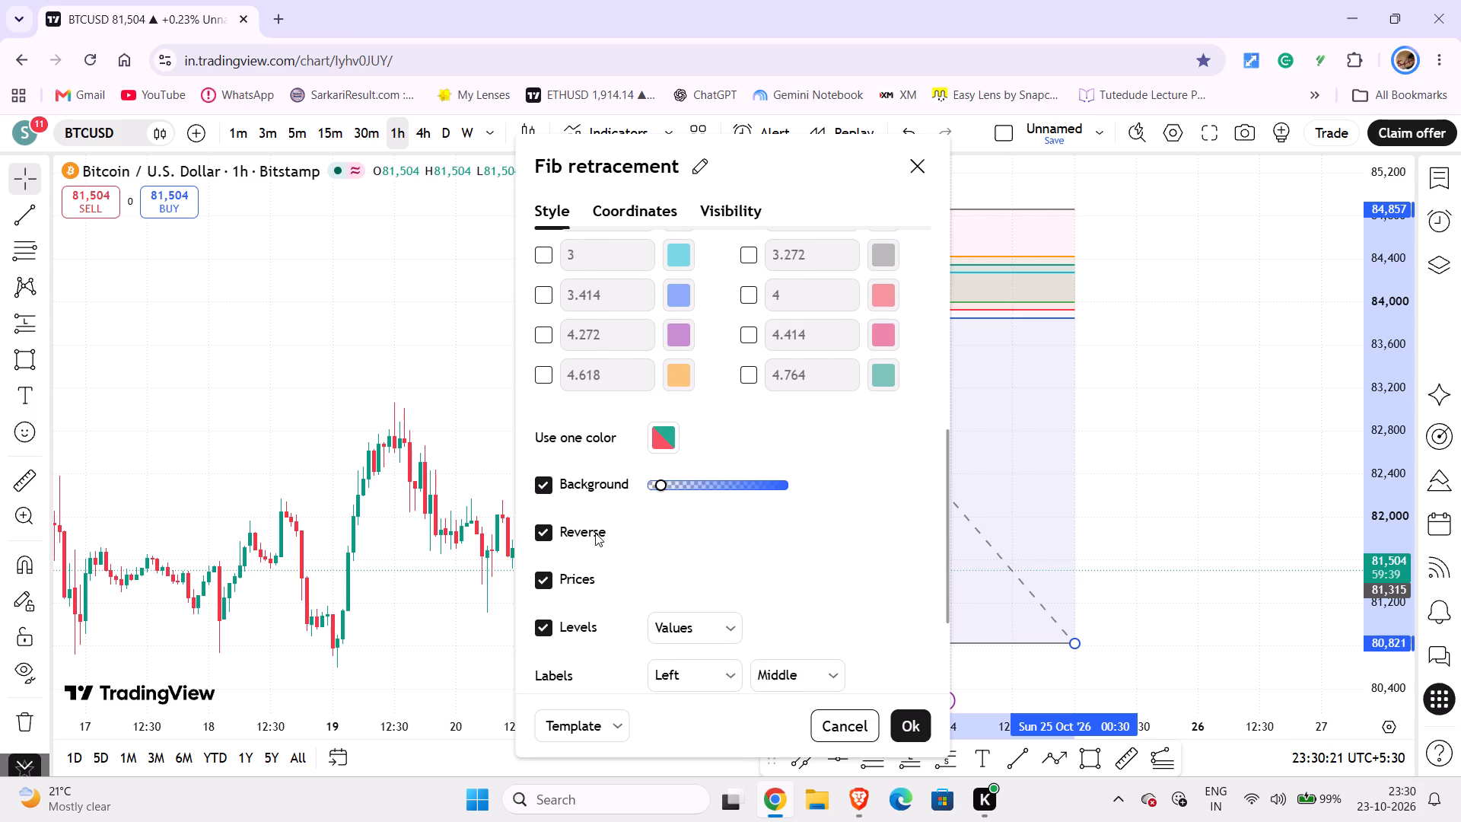
pyautogui.click(552, 531)
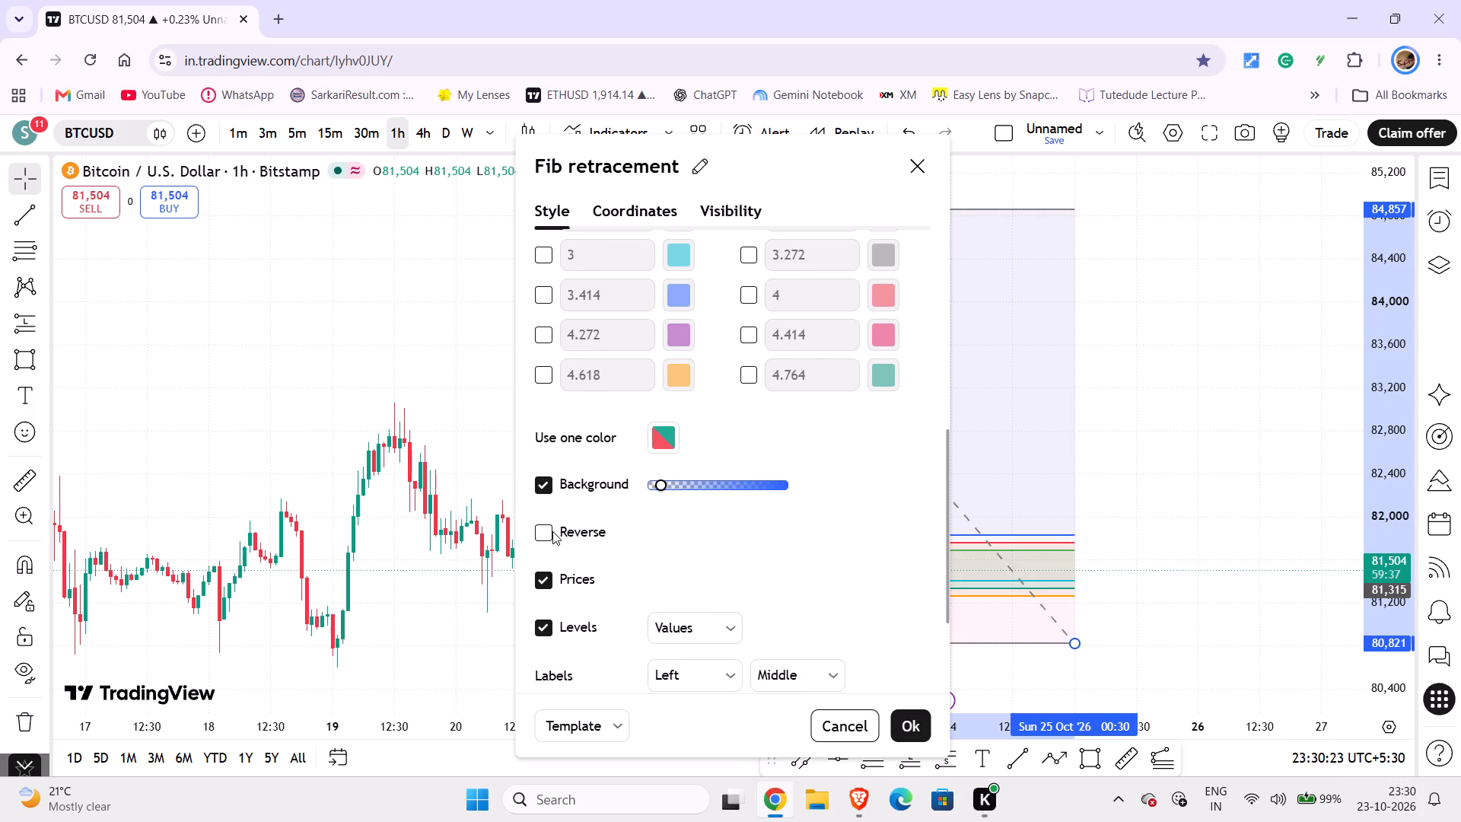
pyautogui.moveTo(812, 139); pyautogui.dragTo(479, 151)
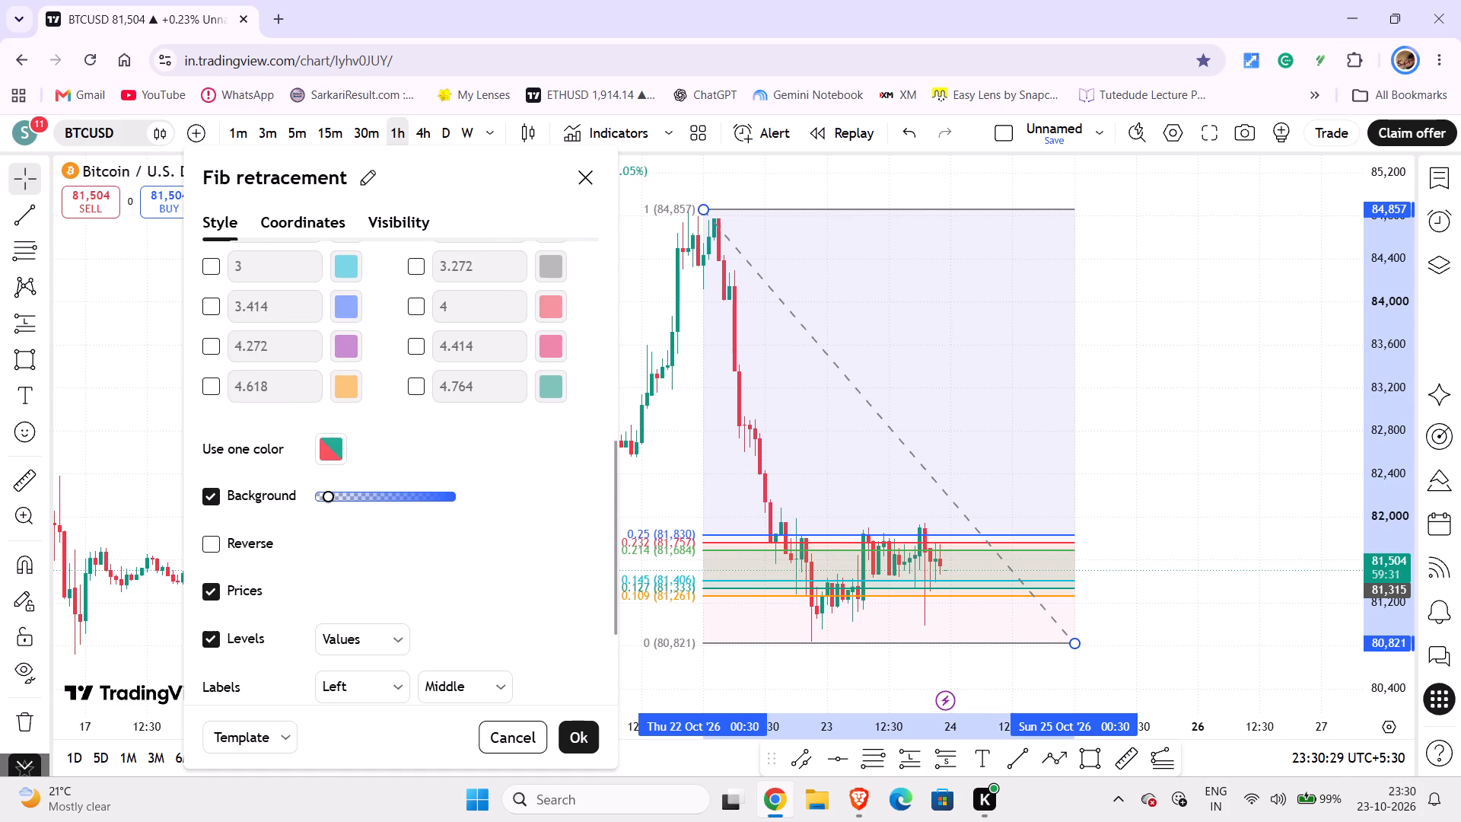
pyautogui.click(577, 739)
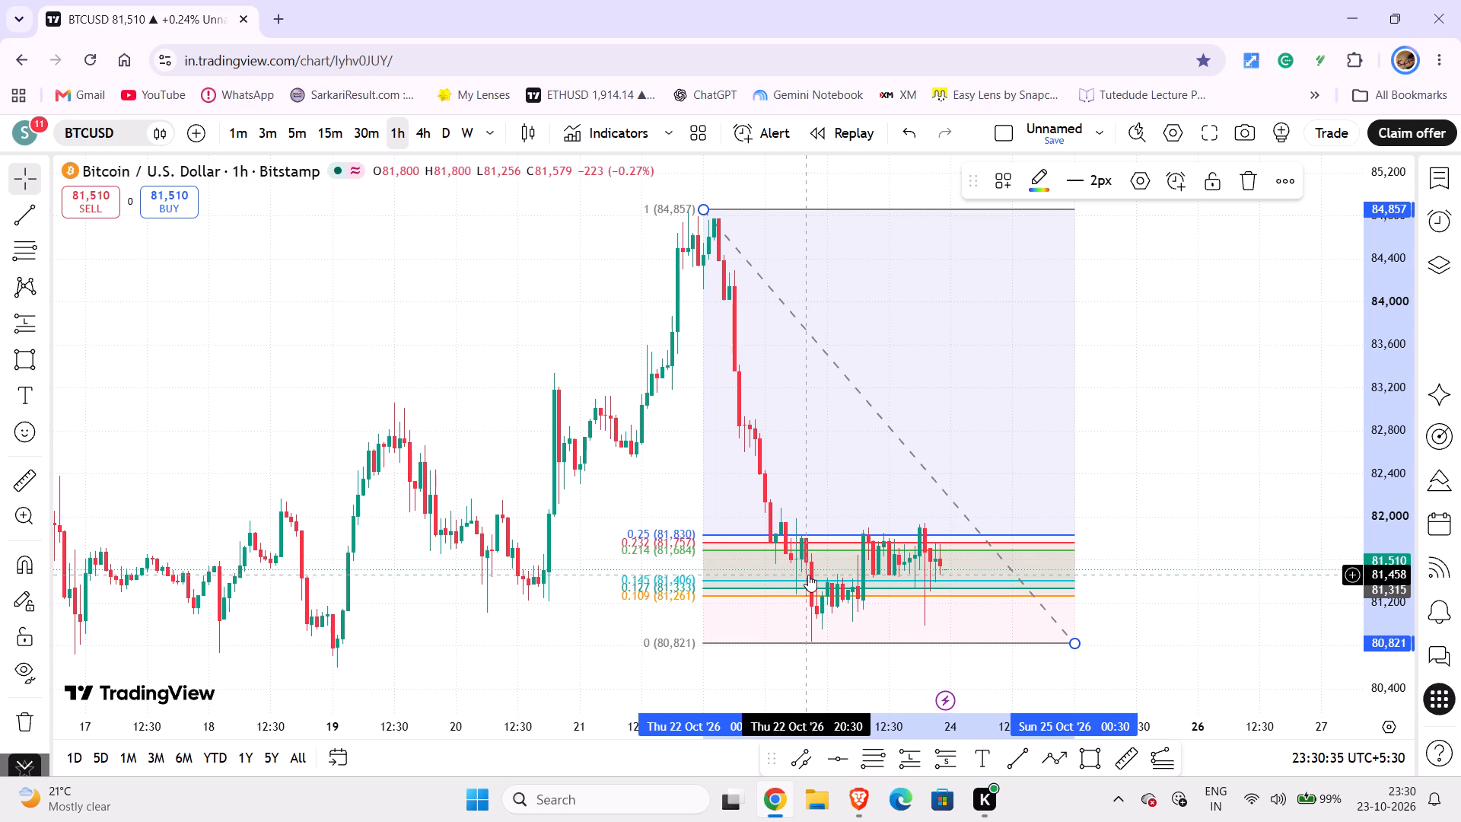
# Turn on Reverse in the Fib retracement's style settings.
pyautogui.doubleClick(1007, 561)
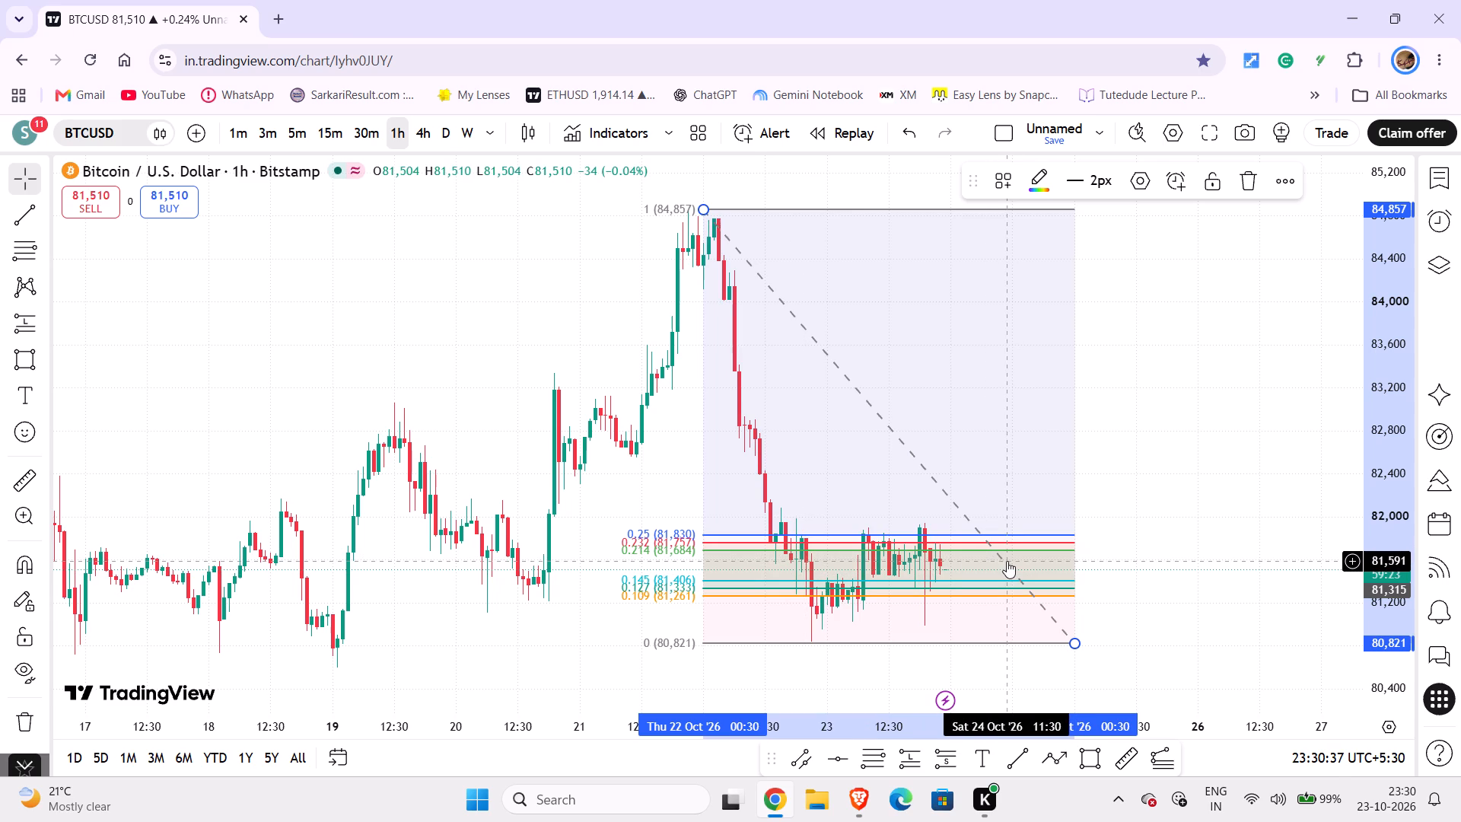
pyautogui.scroll(-3, 743, 565)
pyautogui.scroll(-2, 610, 620)
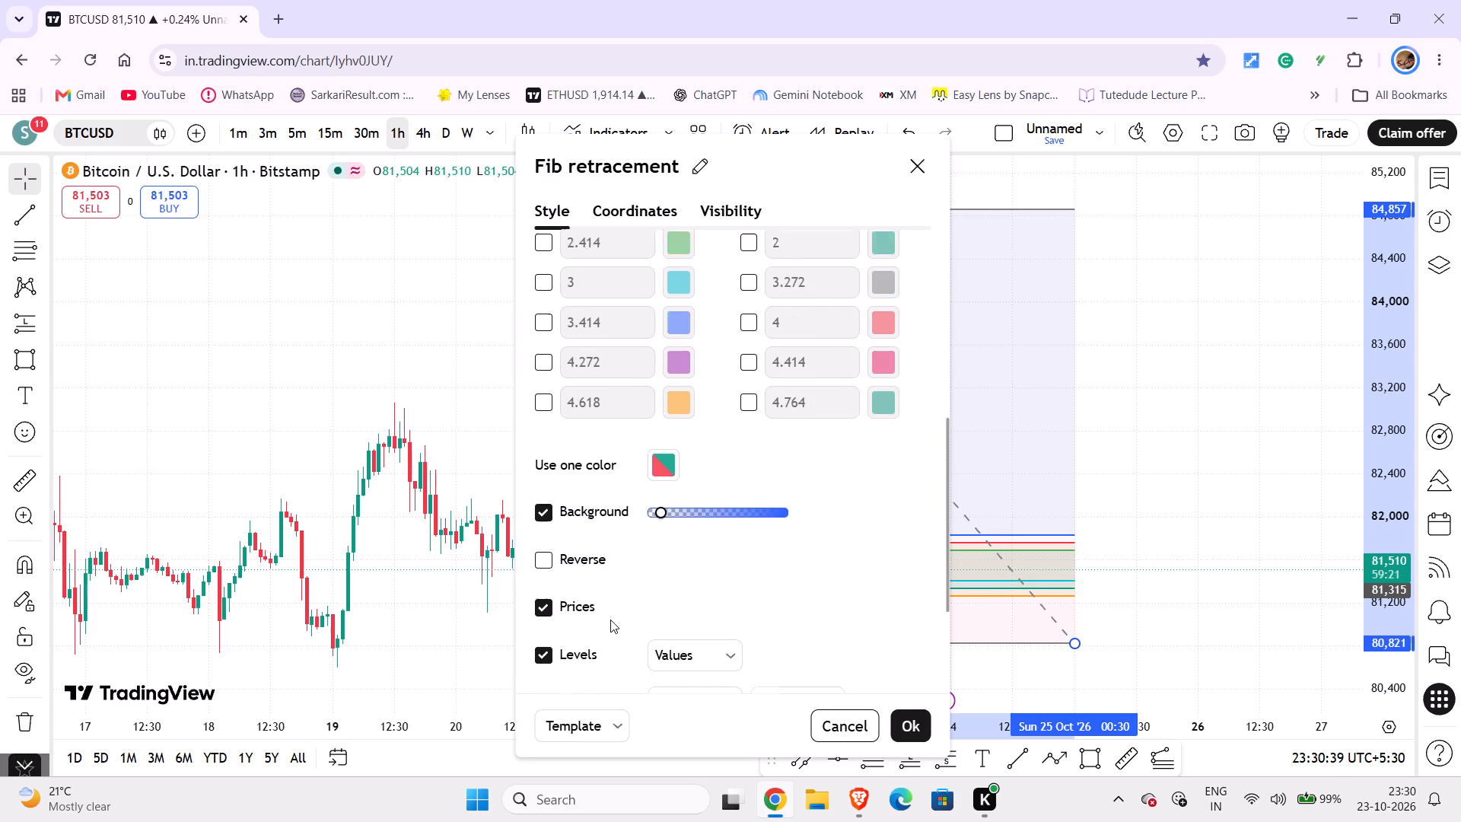
pyautogui.click(548, 539)
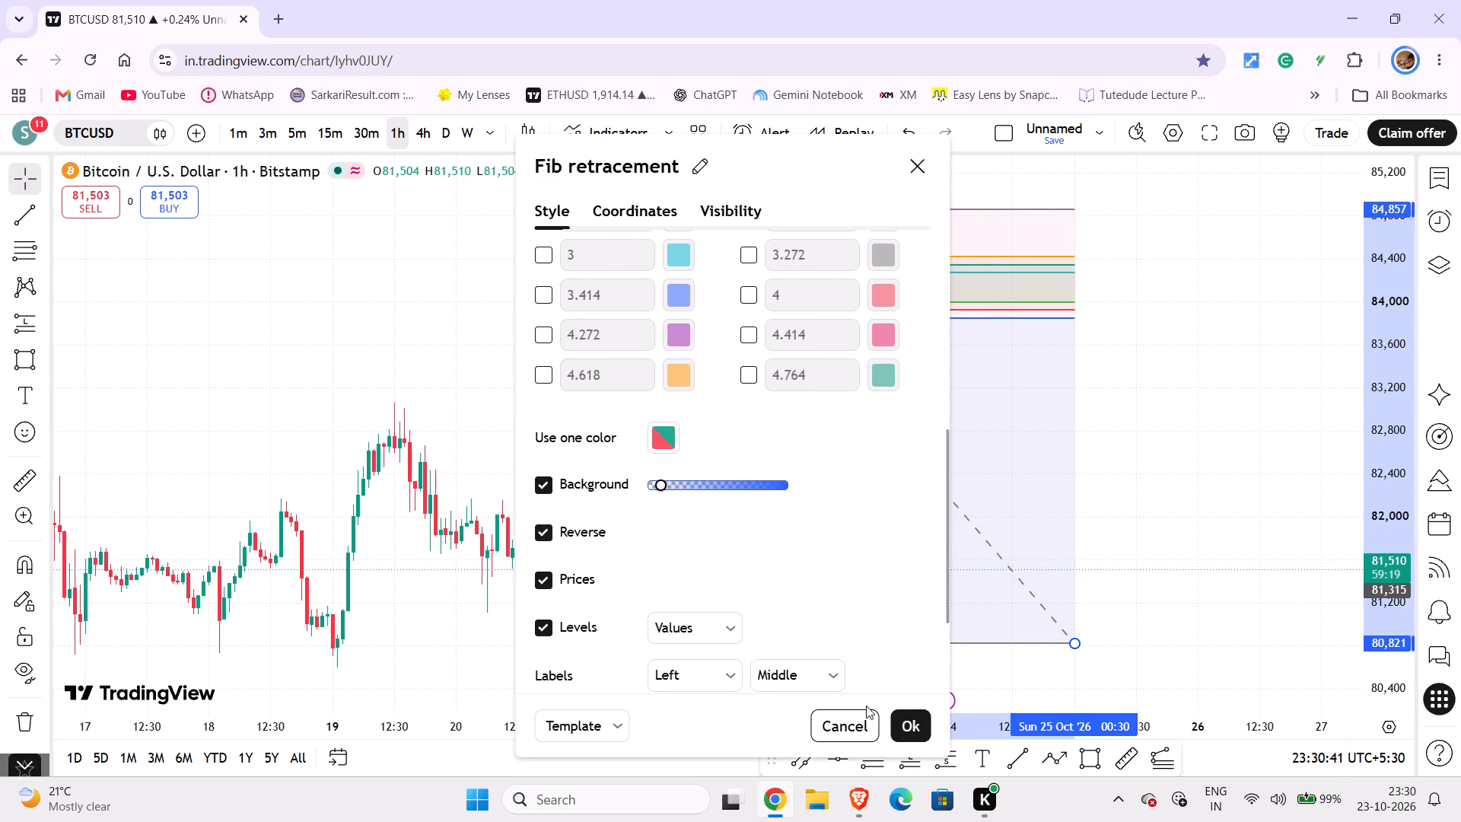
pyautogui.click(901, 723)
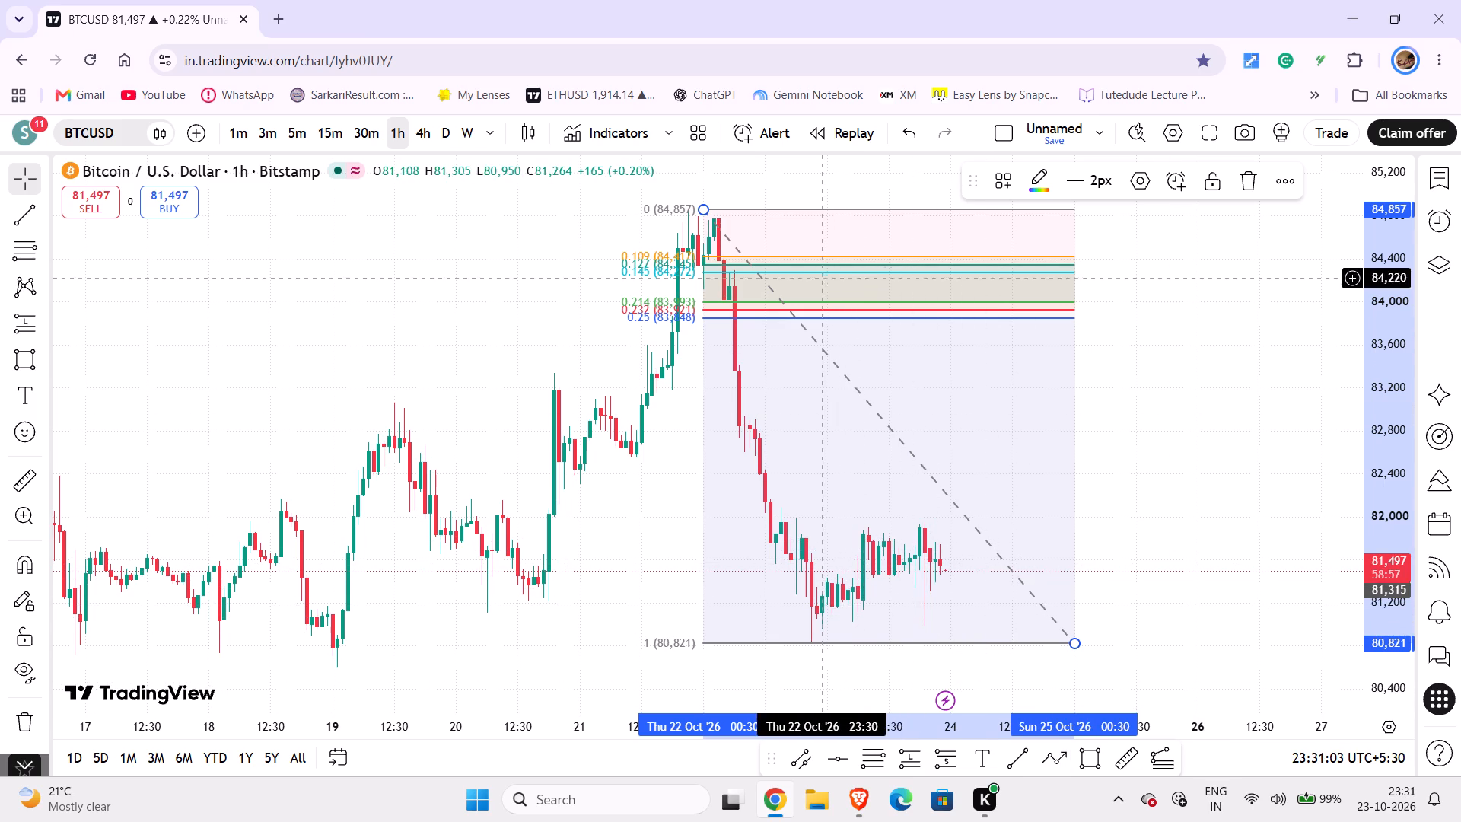
# Draw a rectangle price zone from about 84,432 down to 83,830, starting on 23 October and extending to about 27 October, 07:30.
pyautogui.click(1077, 757)
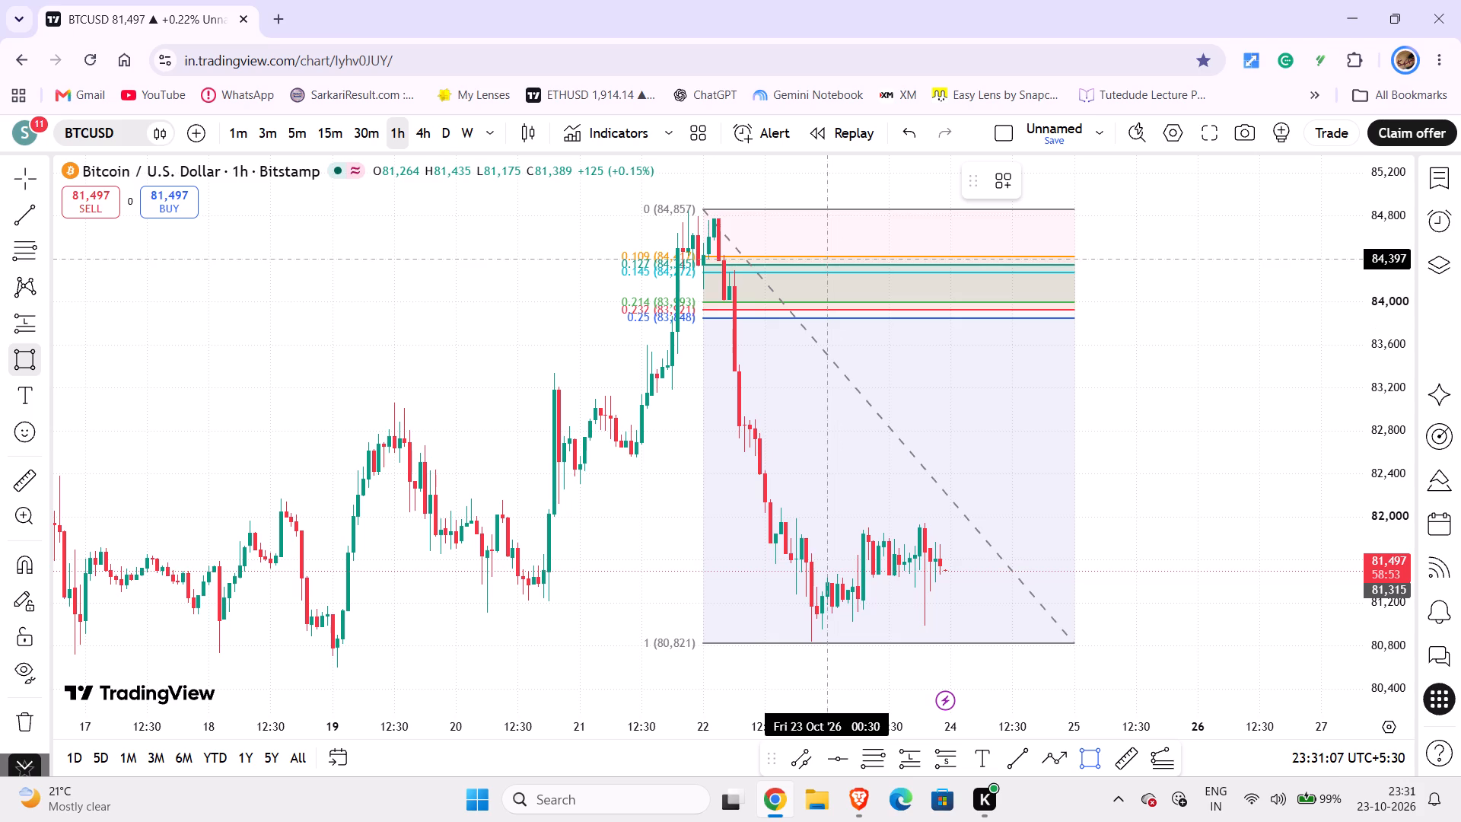
pyautogui.click(826, 255)
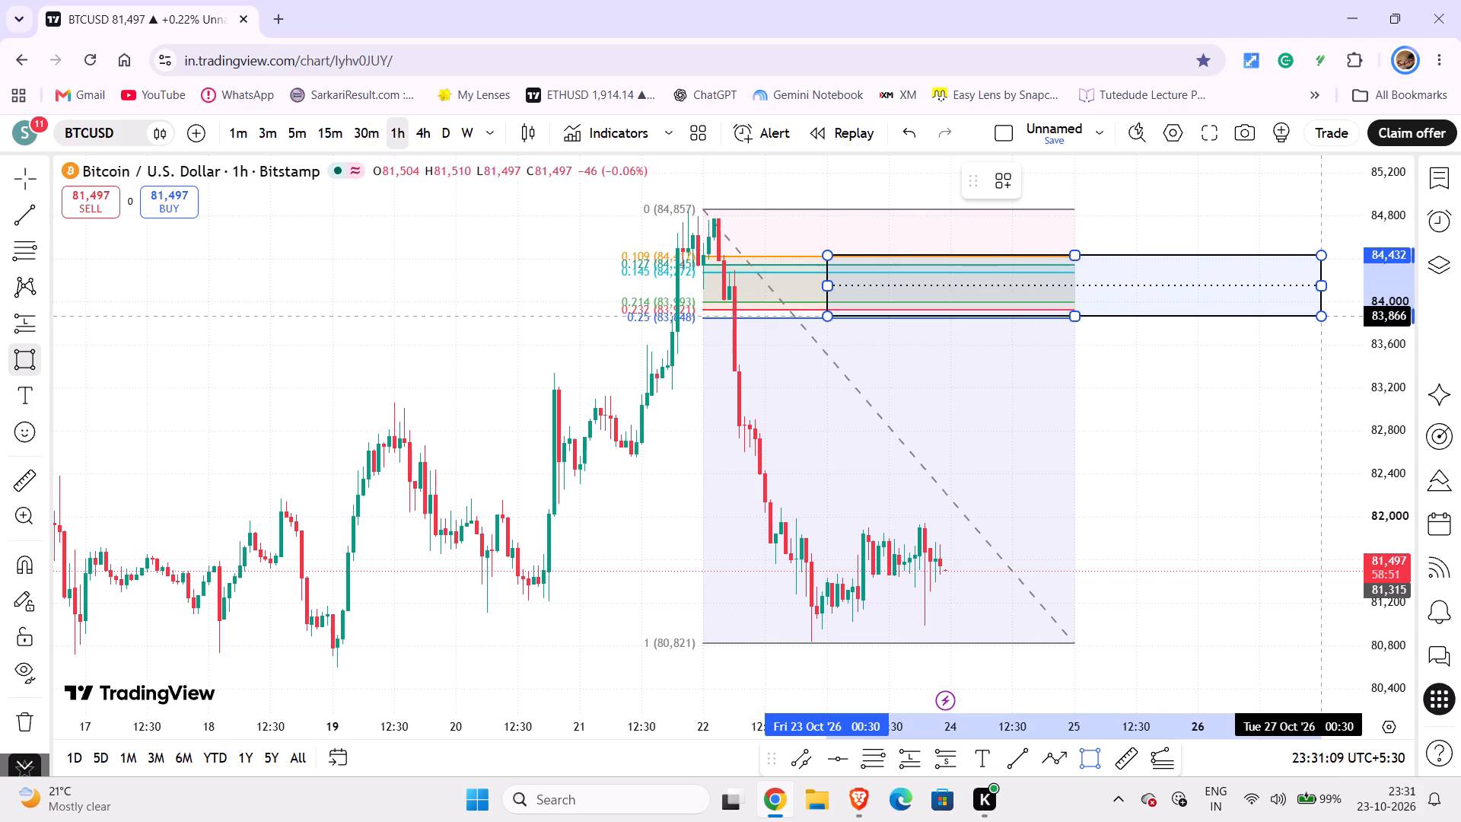
pyautogui.click(1323, 320)
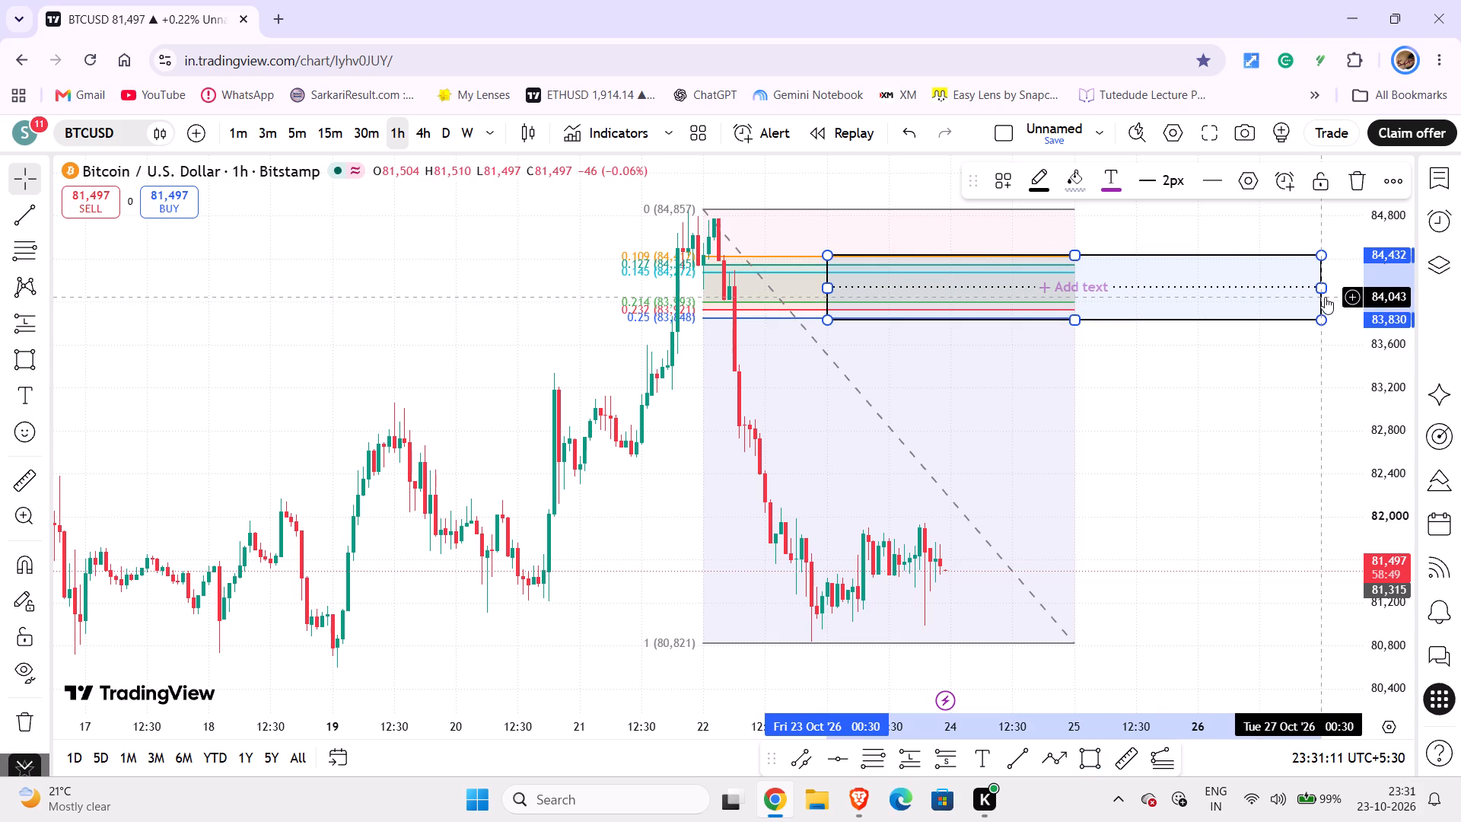
pyautogui.moveTo(1320, 286); pyautogui.dragTo(1361, 285)
pyautogui.click(1253, 379)
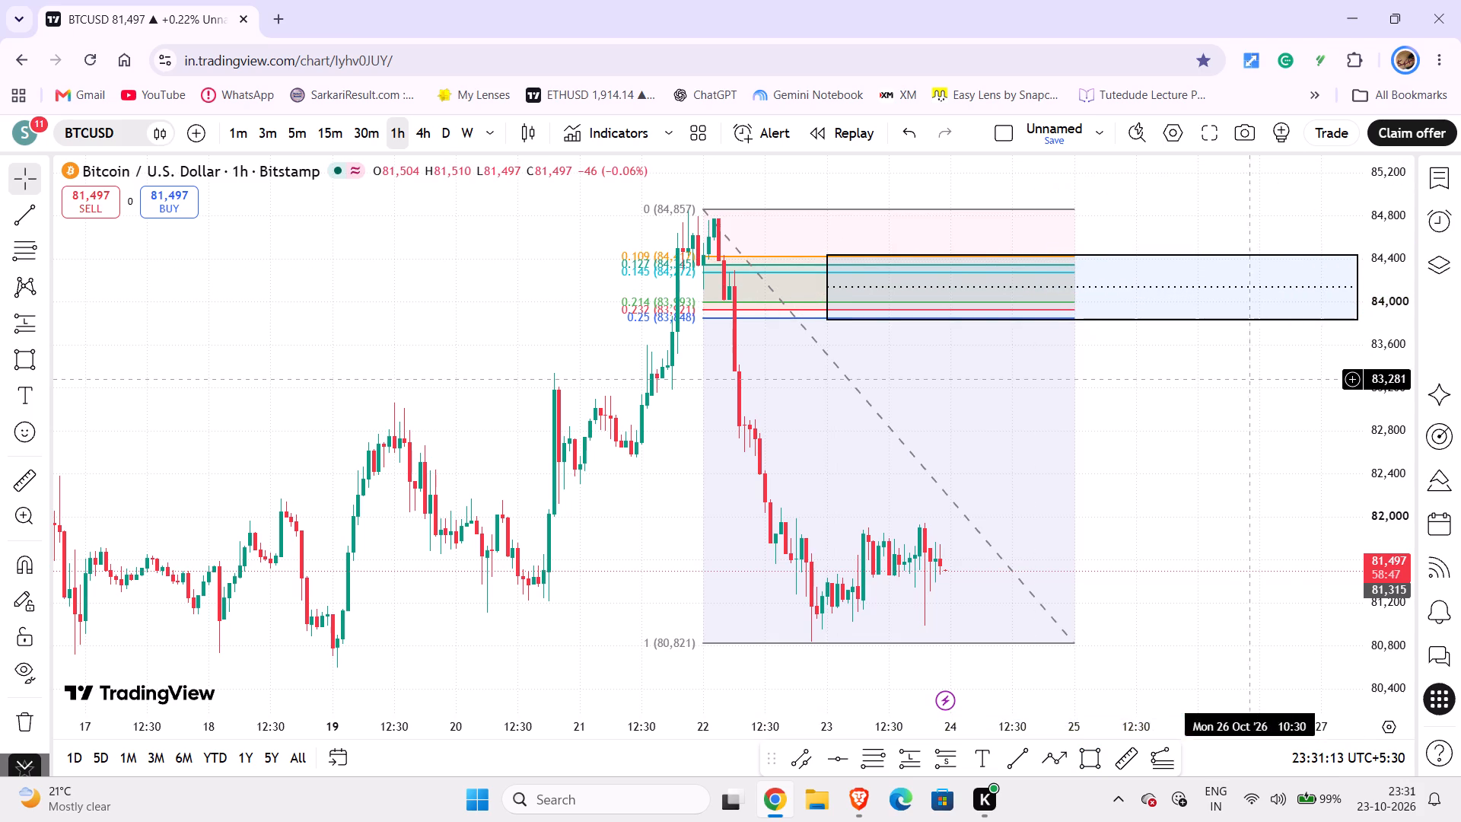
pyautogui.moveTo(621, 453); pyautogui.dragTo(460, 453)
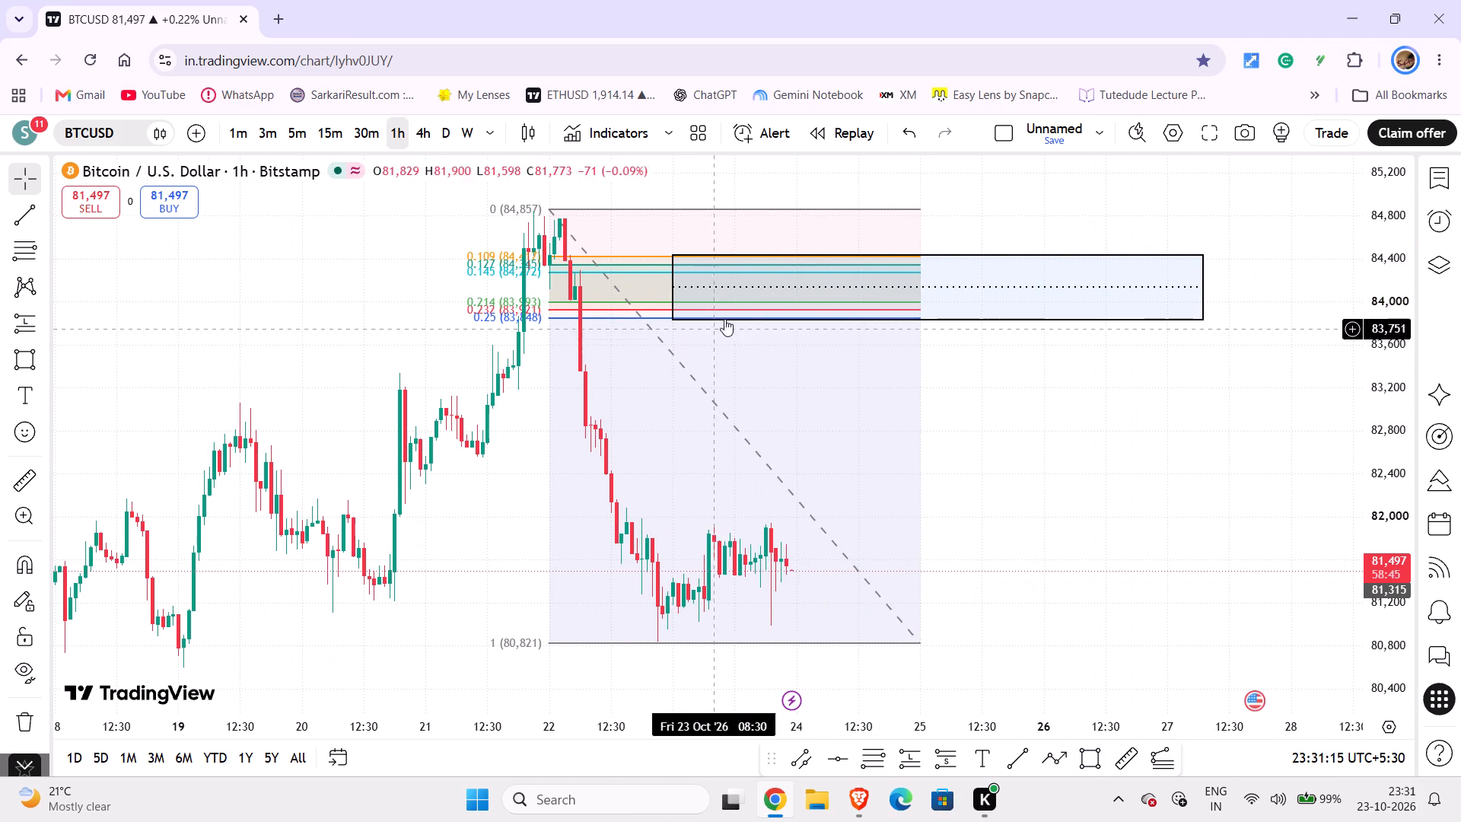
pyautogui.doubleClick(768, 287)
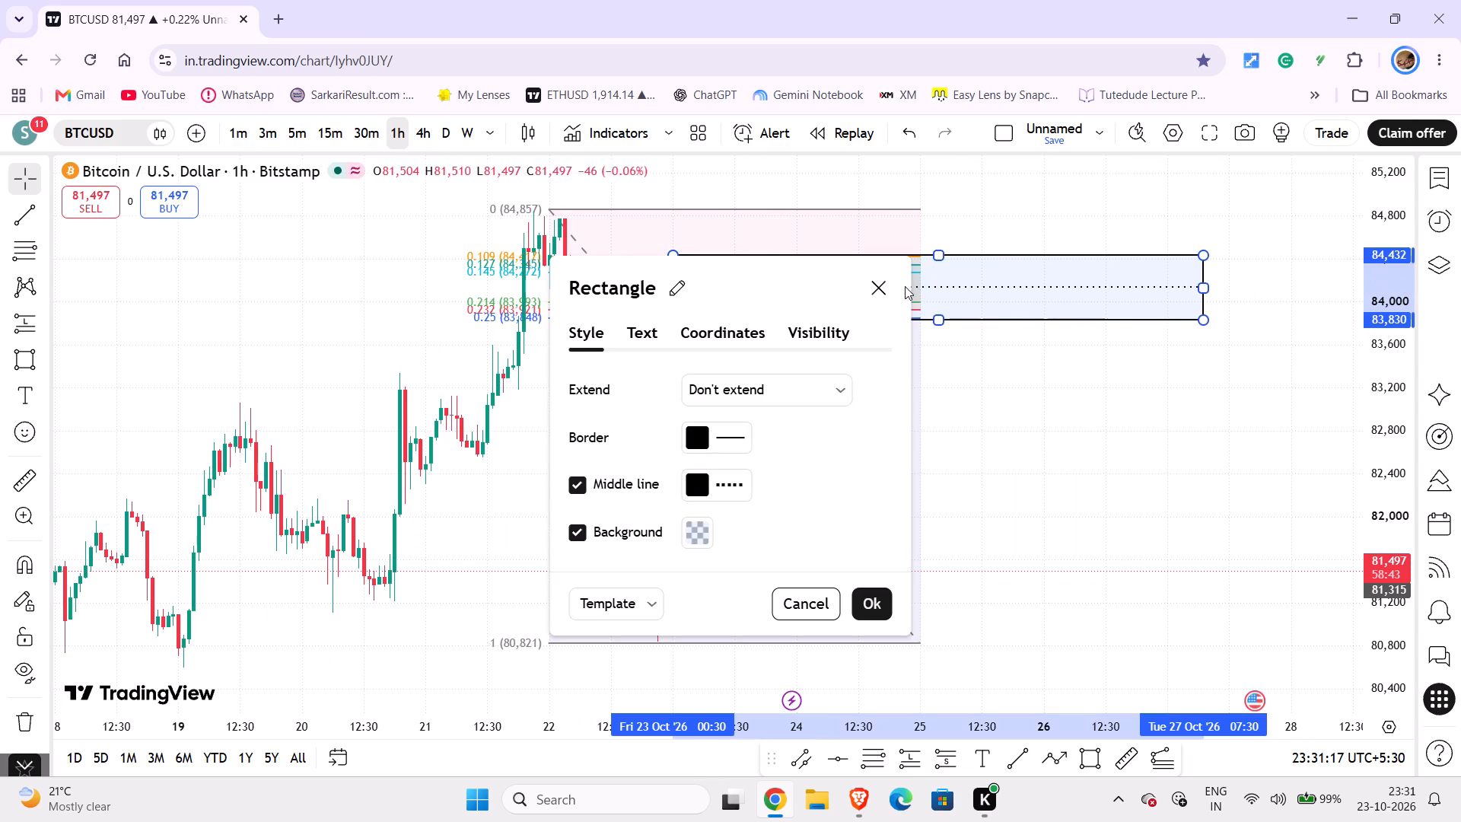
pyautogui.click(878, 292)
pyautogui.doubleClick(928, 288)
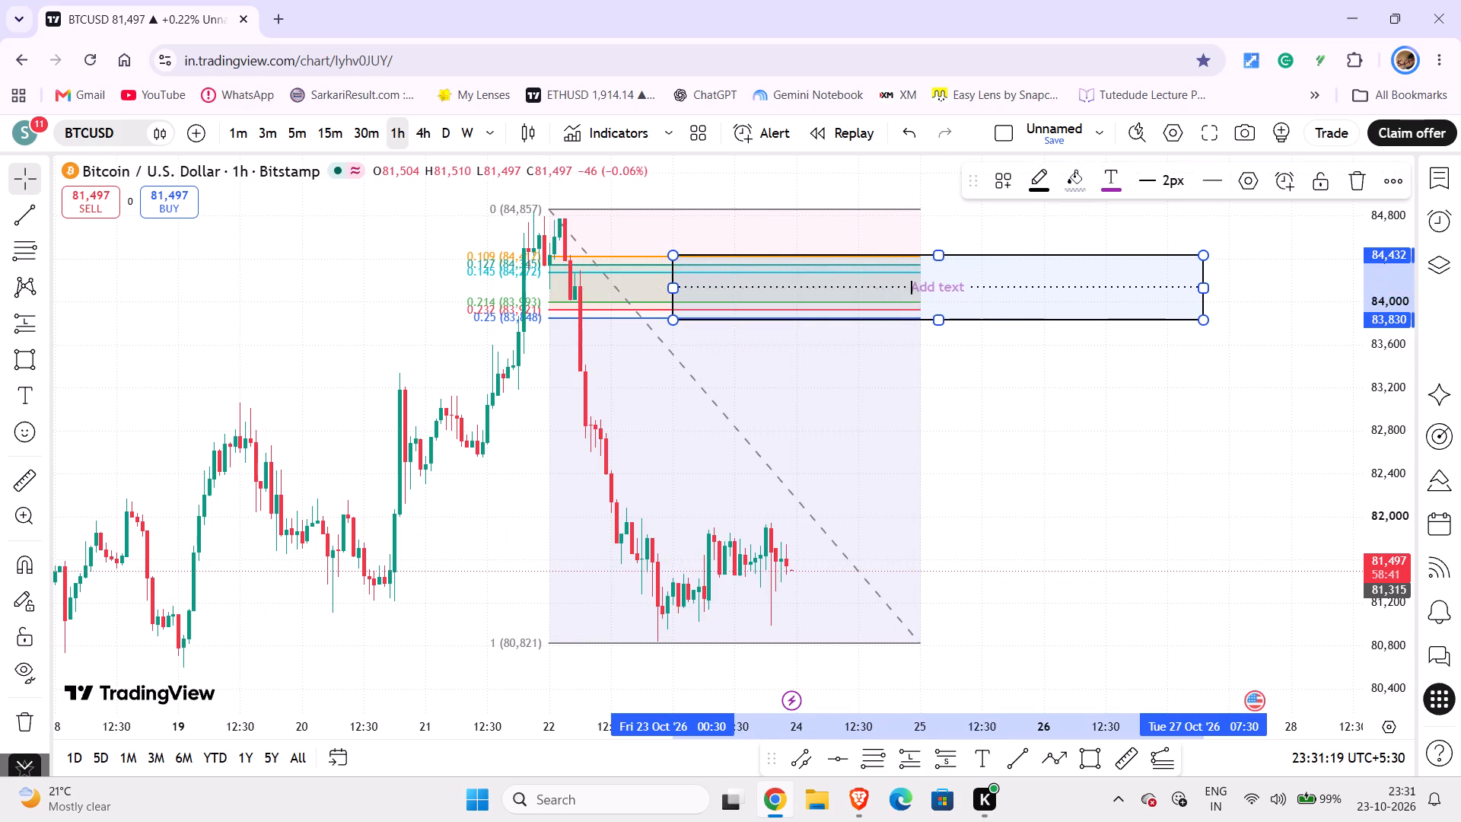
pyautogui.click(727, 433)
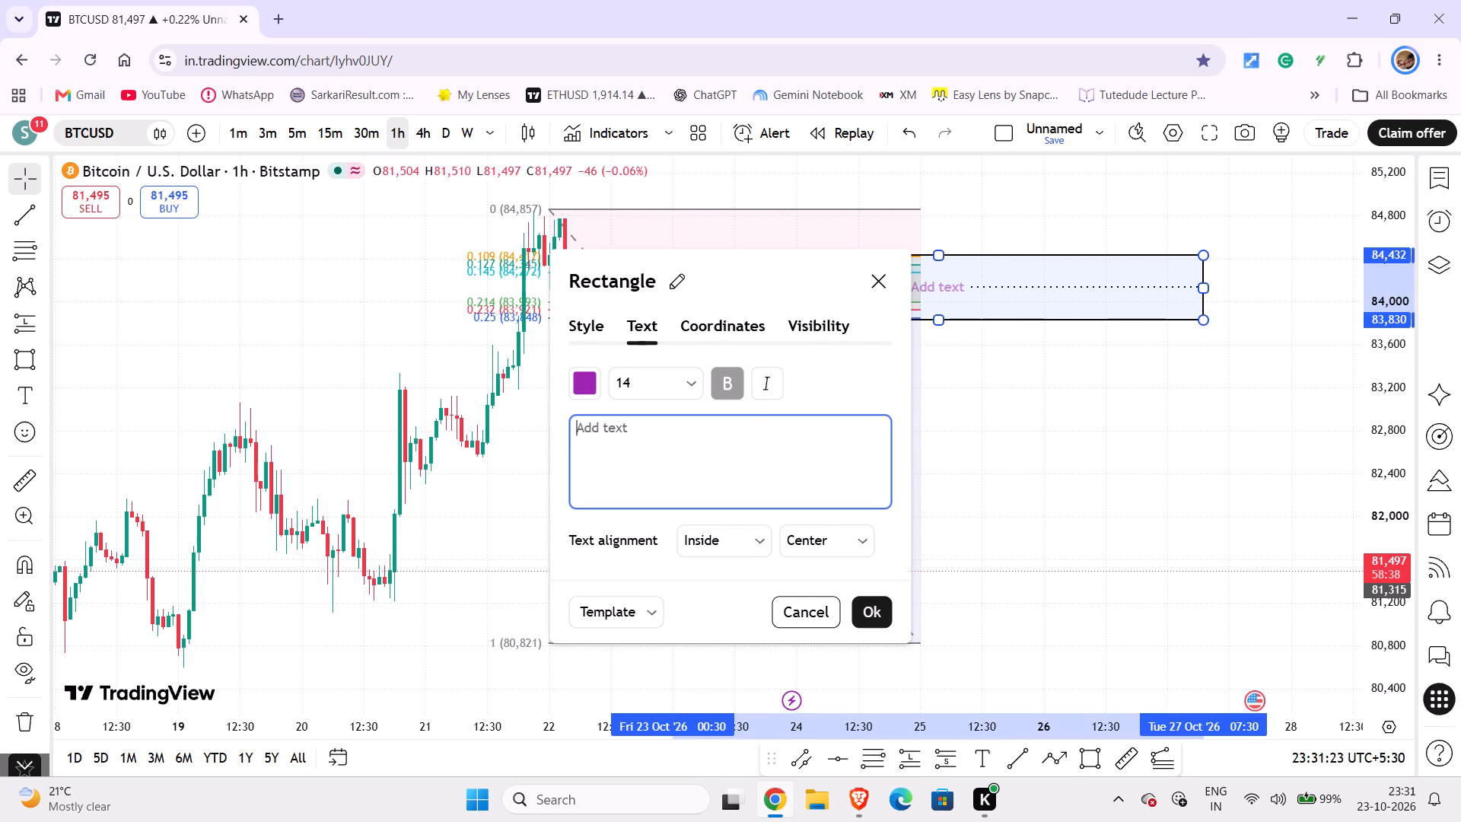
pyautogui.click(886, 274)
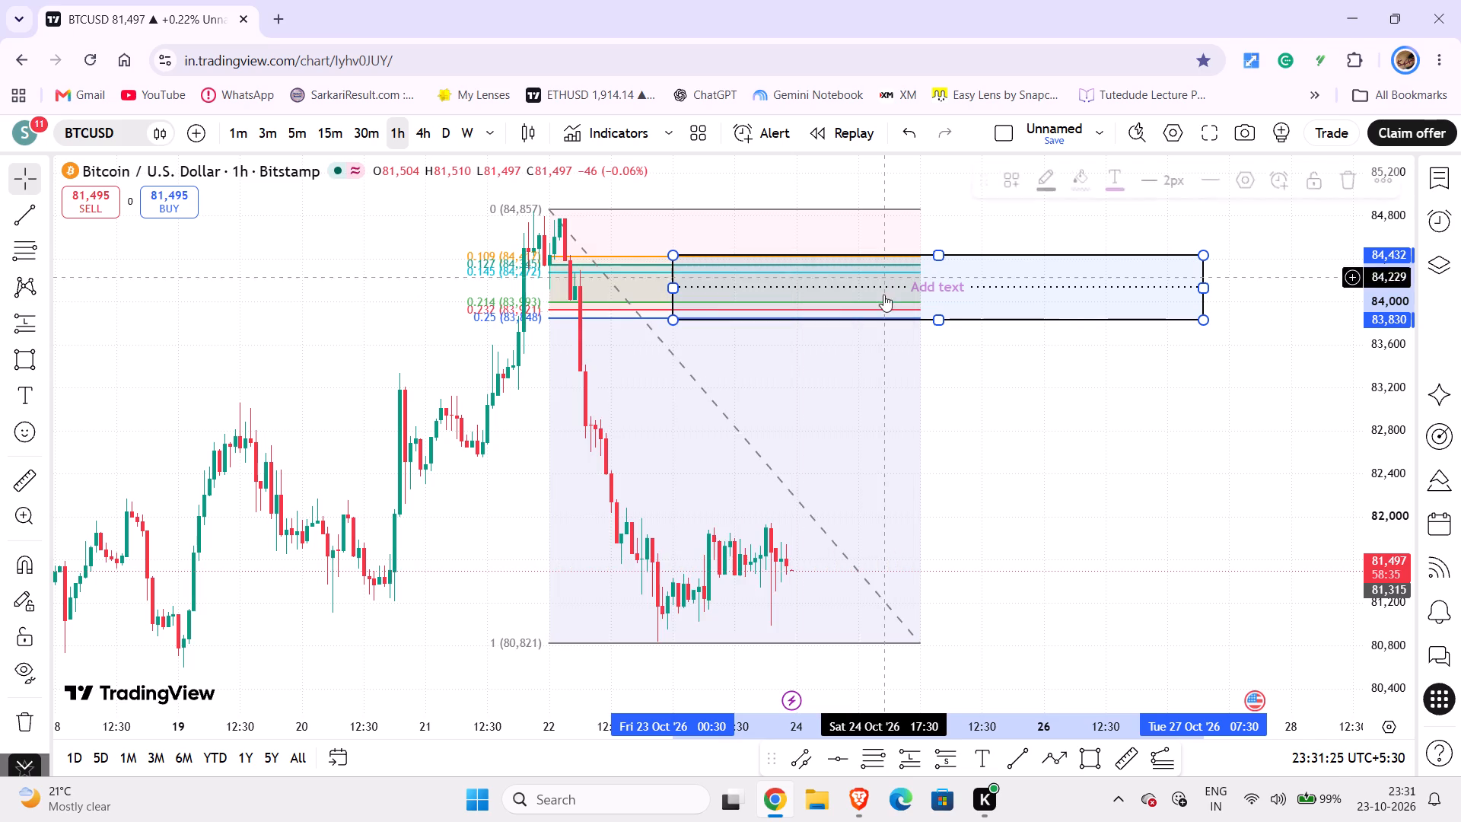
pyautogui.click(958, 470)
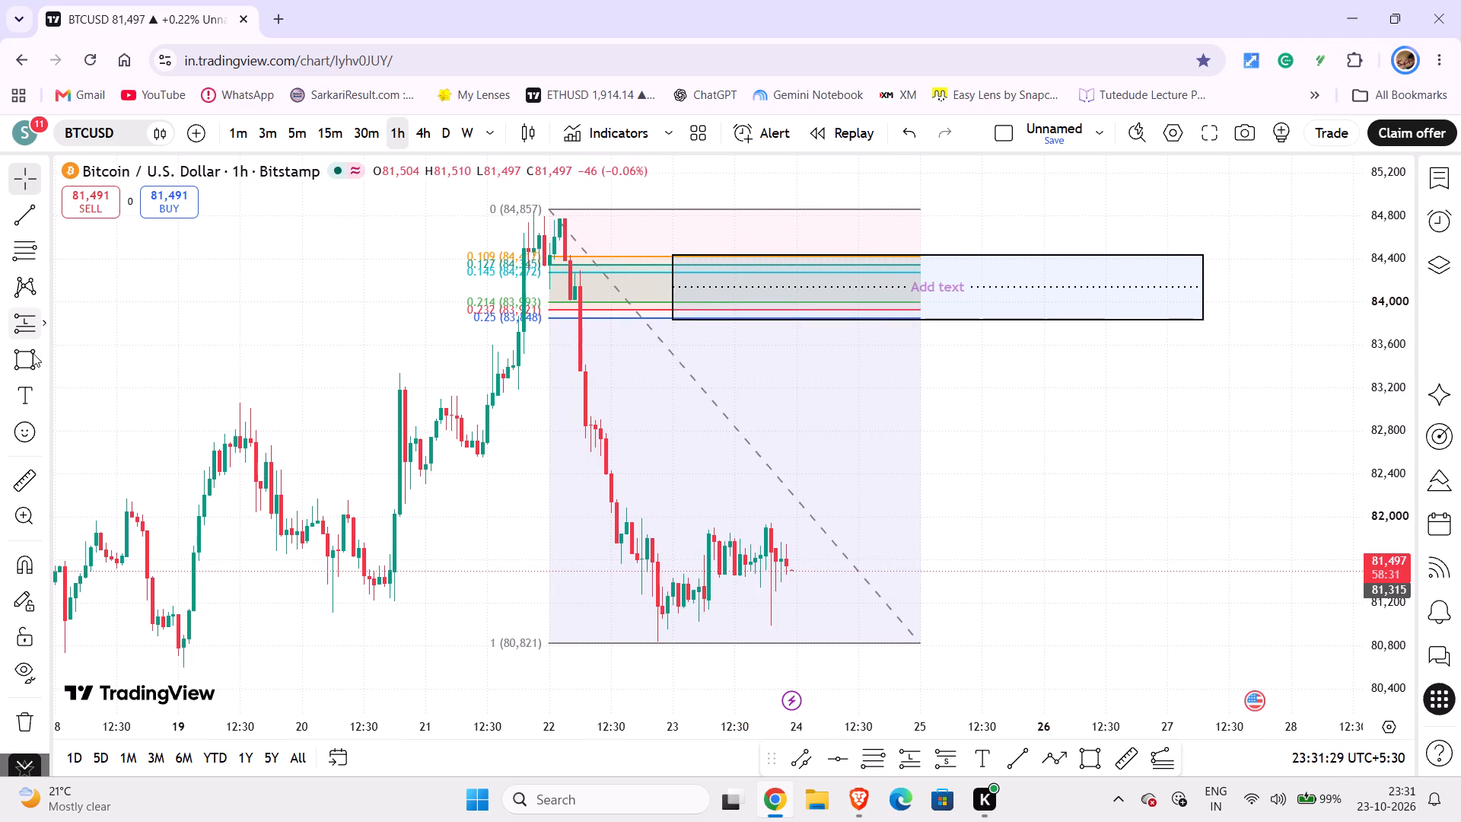
# Add the Note, Price note and Pin tools to the favourite drawing tools.
pyautogui.click(46, 400)
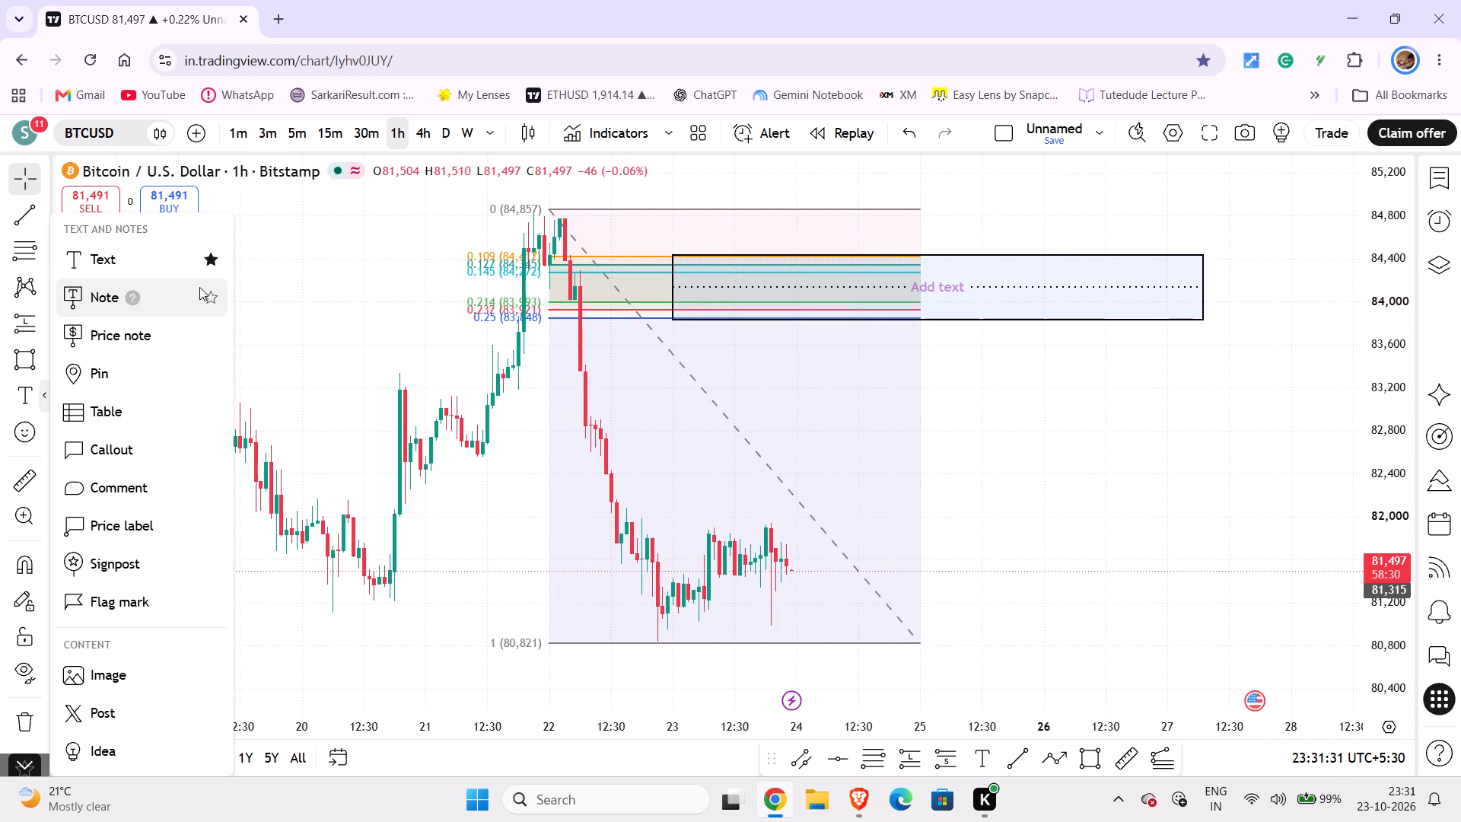
pyautogui.click(212, 299)
pyautogui.click(211, 325)
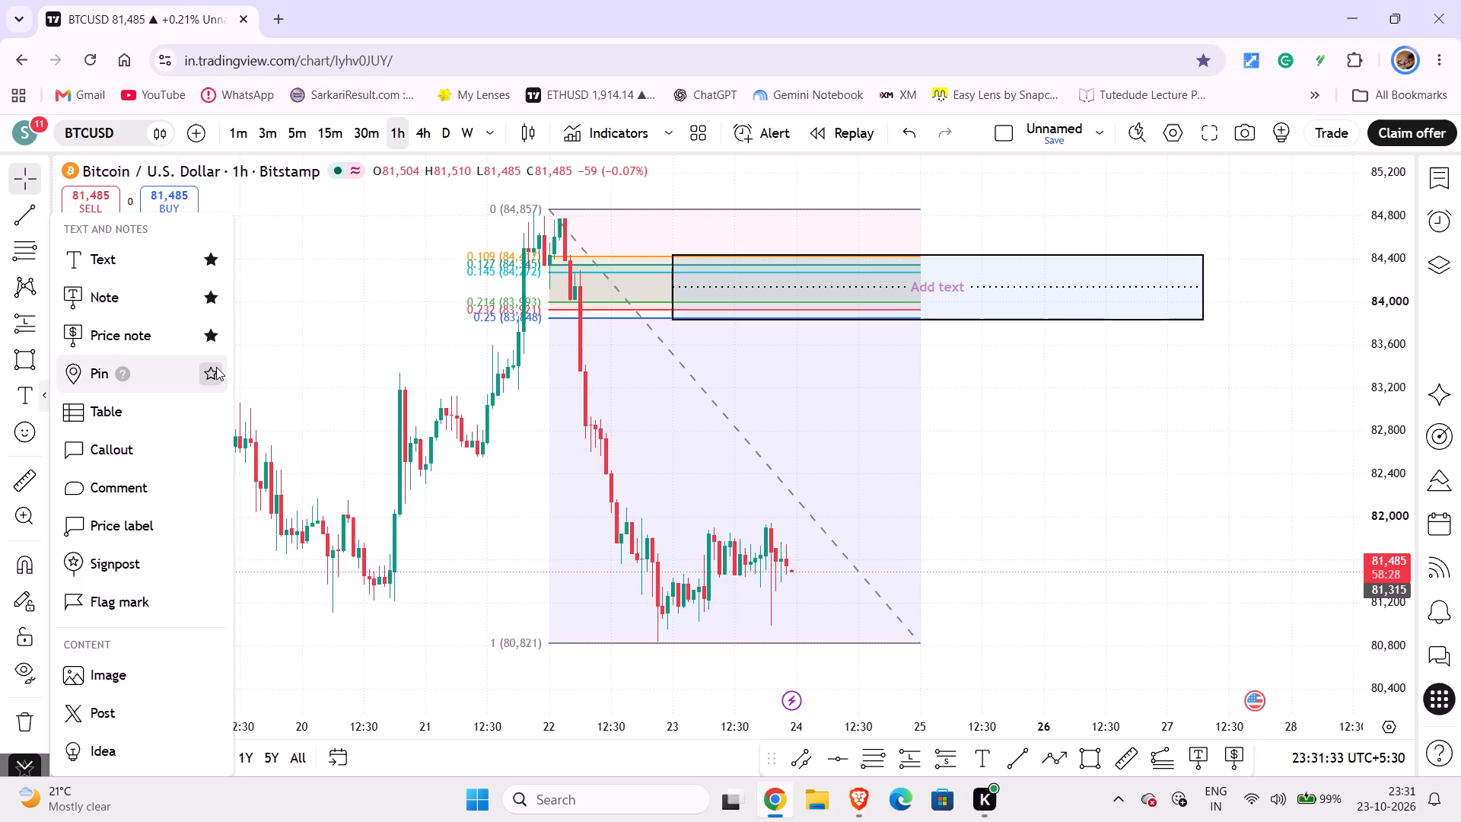
pyautogui.click(215, 371)
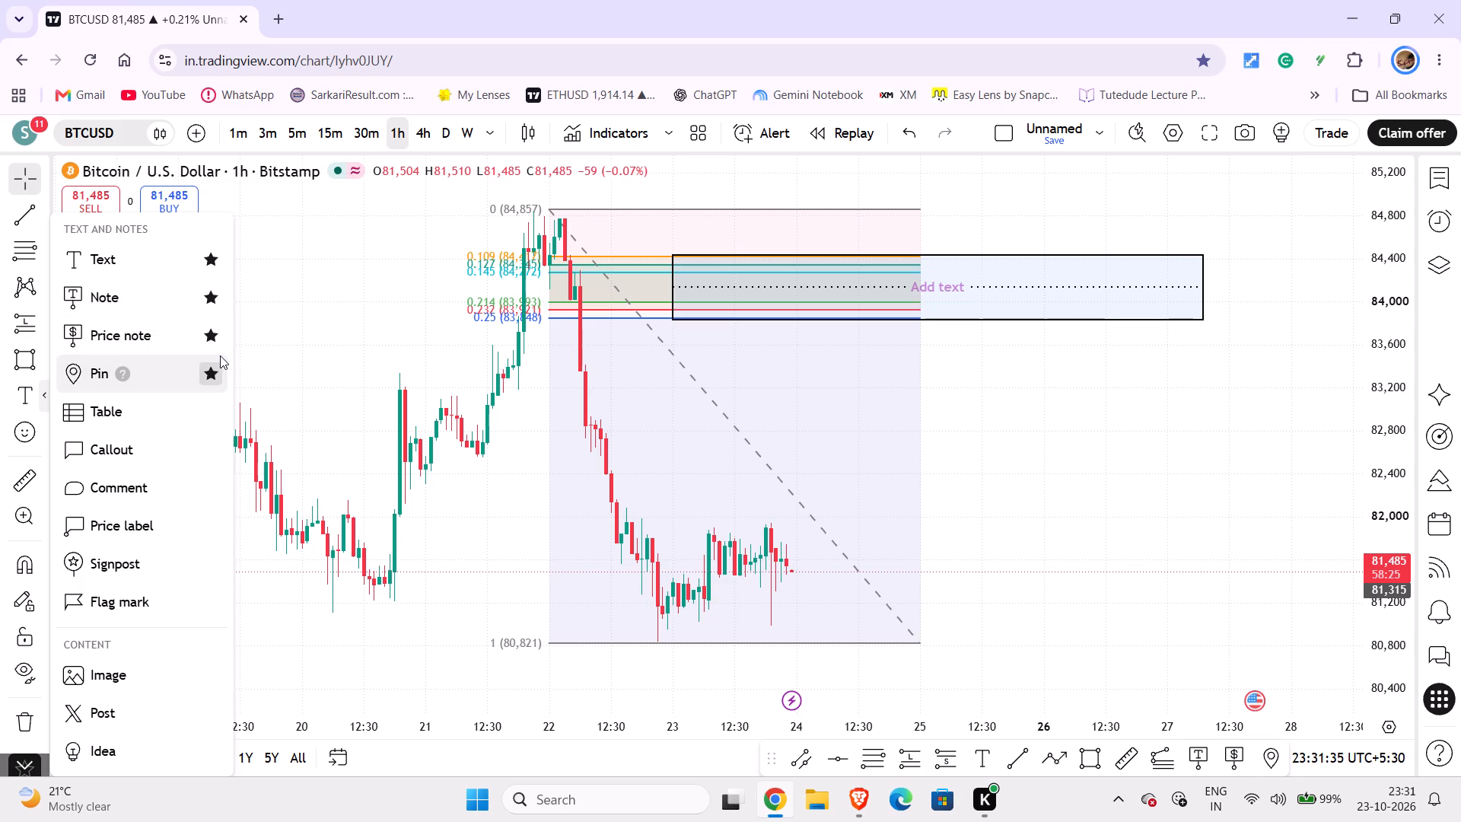
pyautogui.click(871, 591)
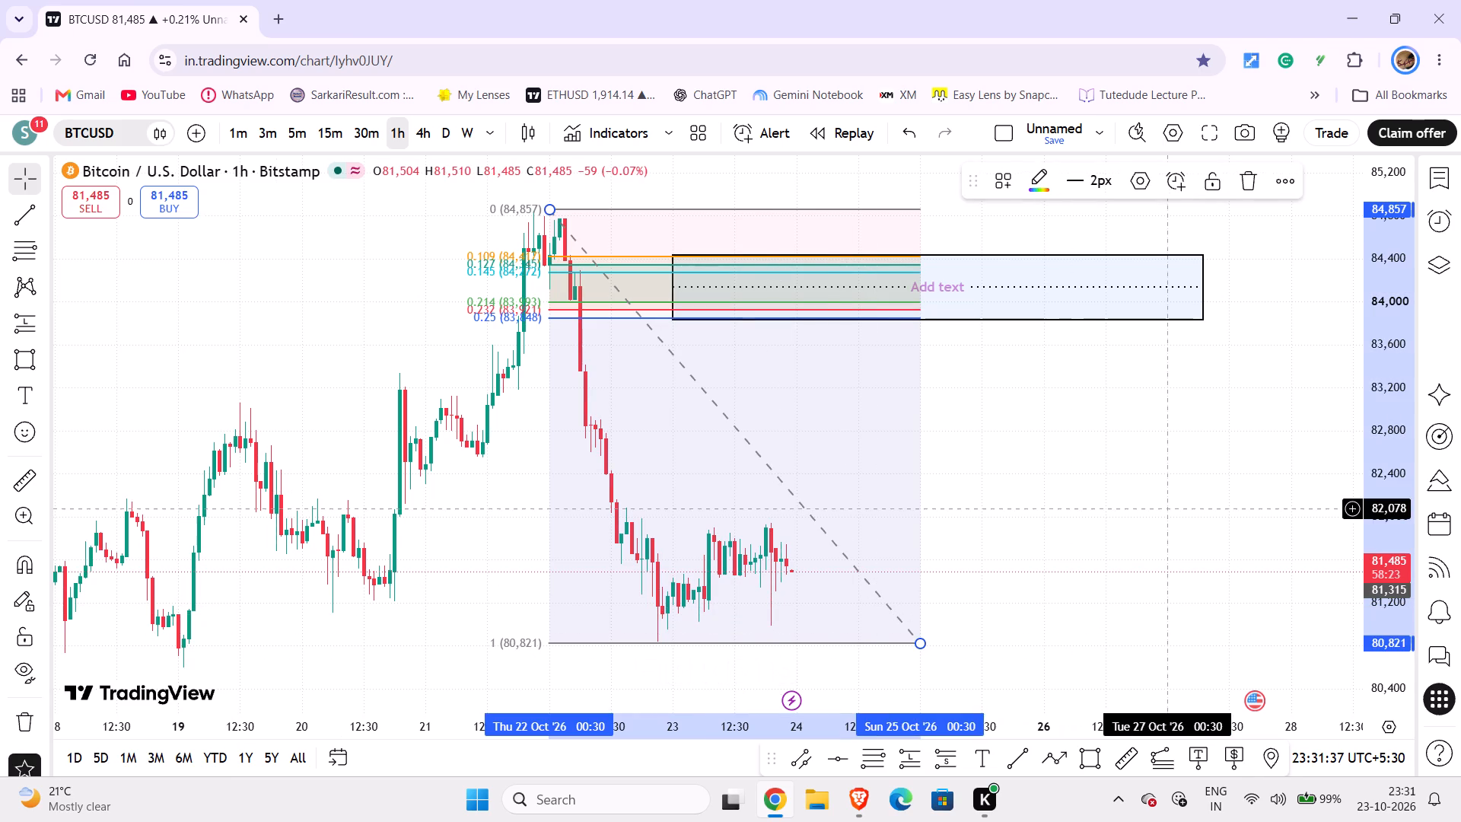
pyautogui.click(1170, 508)
# Place a Note anchored at about 83,795 just under the rectangle zone, with its text box offset to about 83,547.
pyautogui.click(1202, 757)
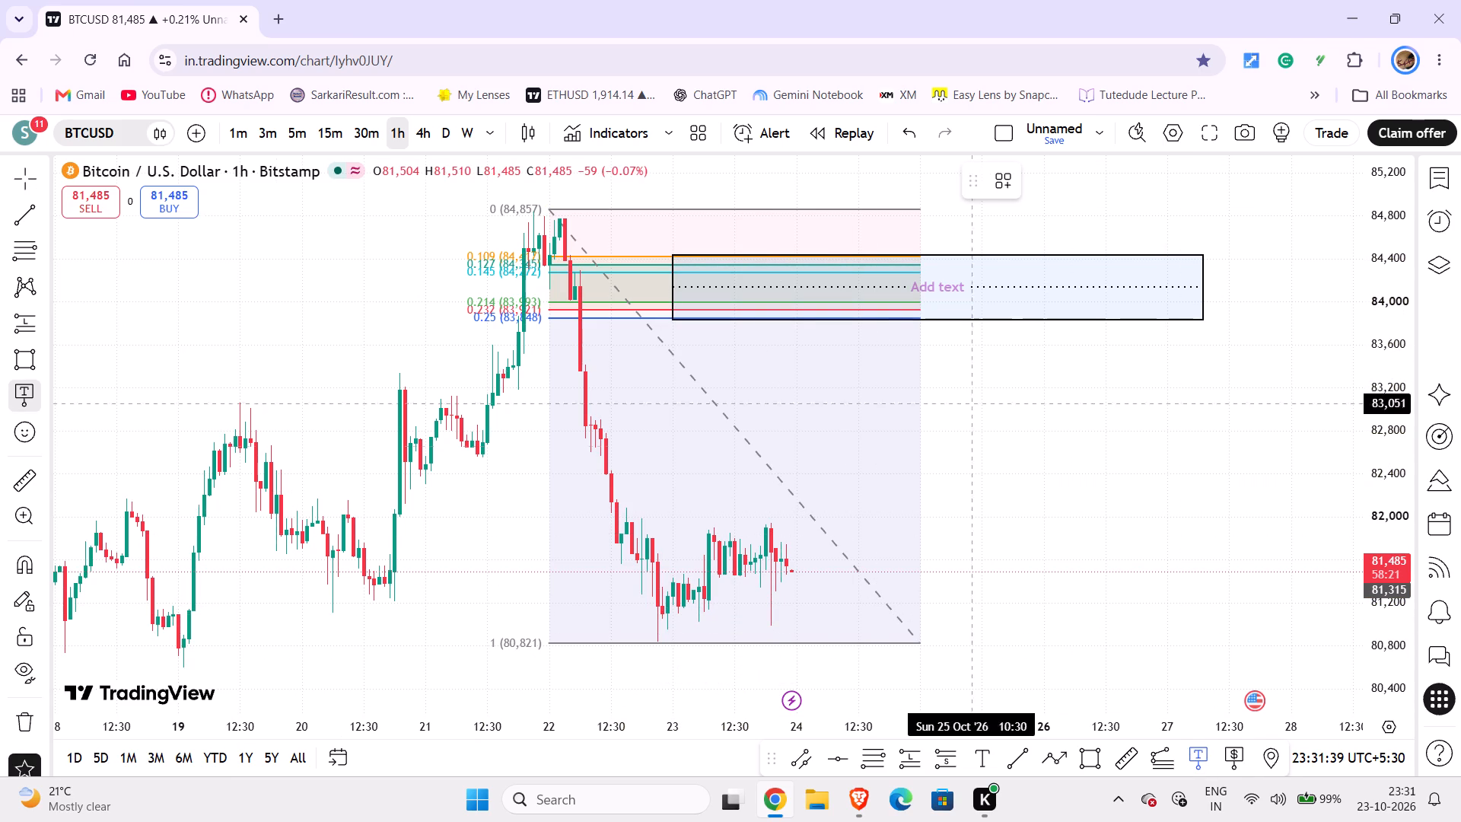
pyautogui.click(943, 323)
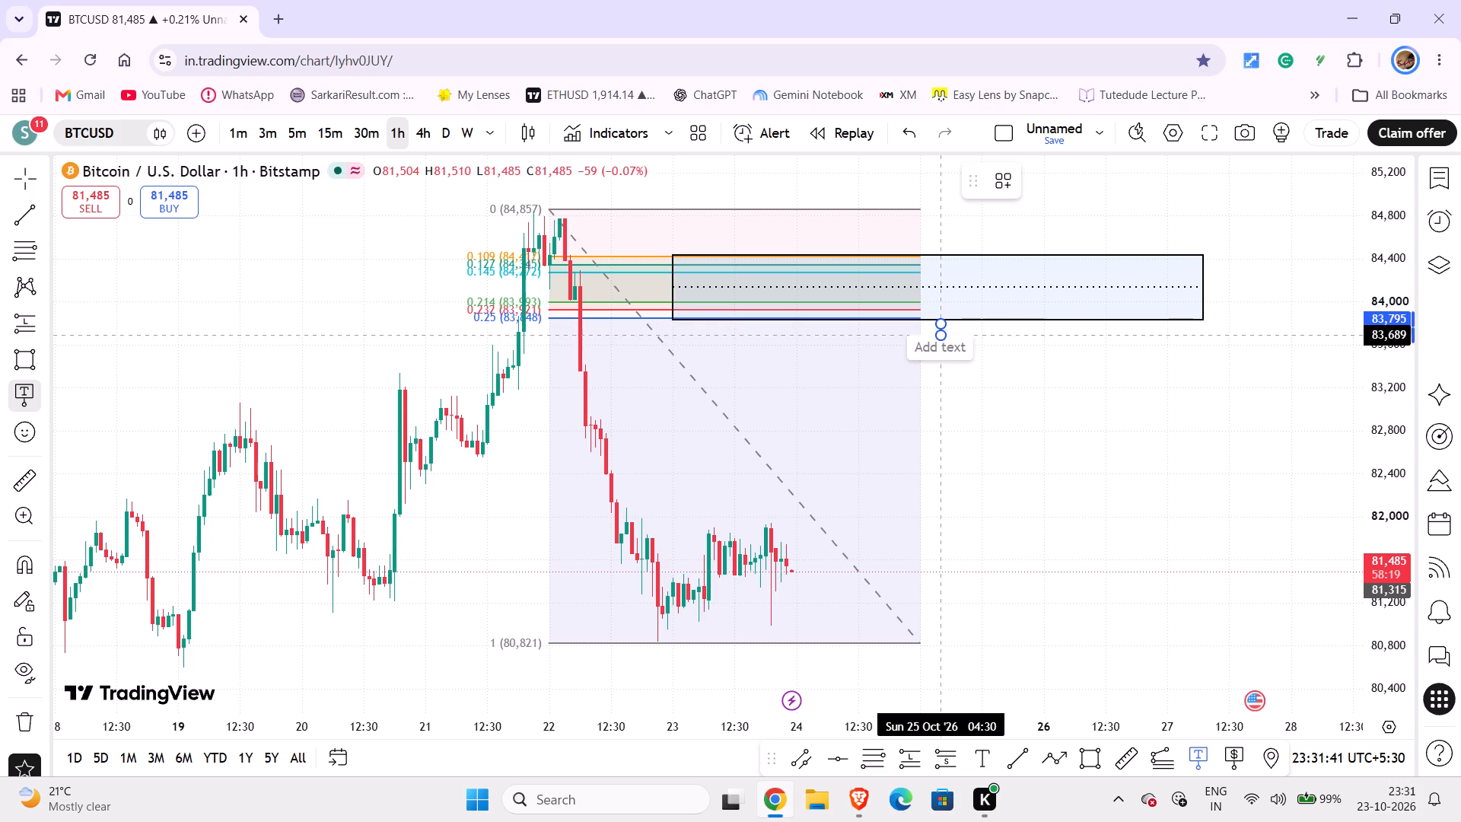
pyautogui.click(1025, 350)
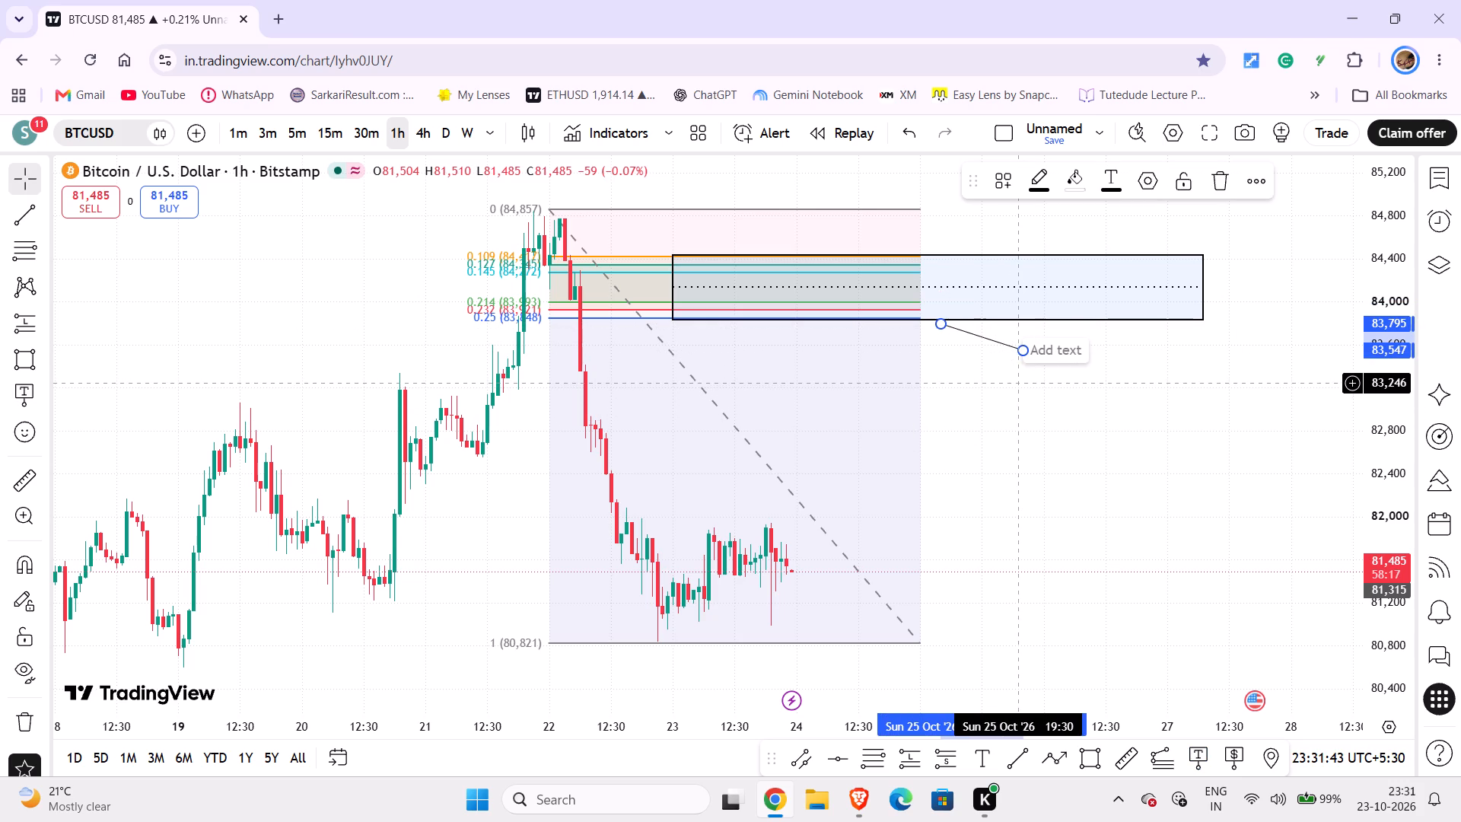
# Enter the note text "1 HR SNIPER PULLBACK LEVEL".
pyautogui.press('1')
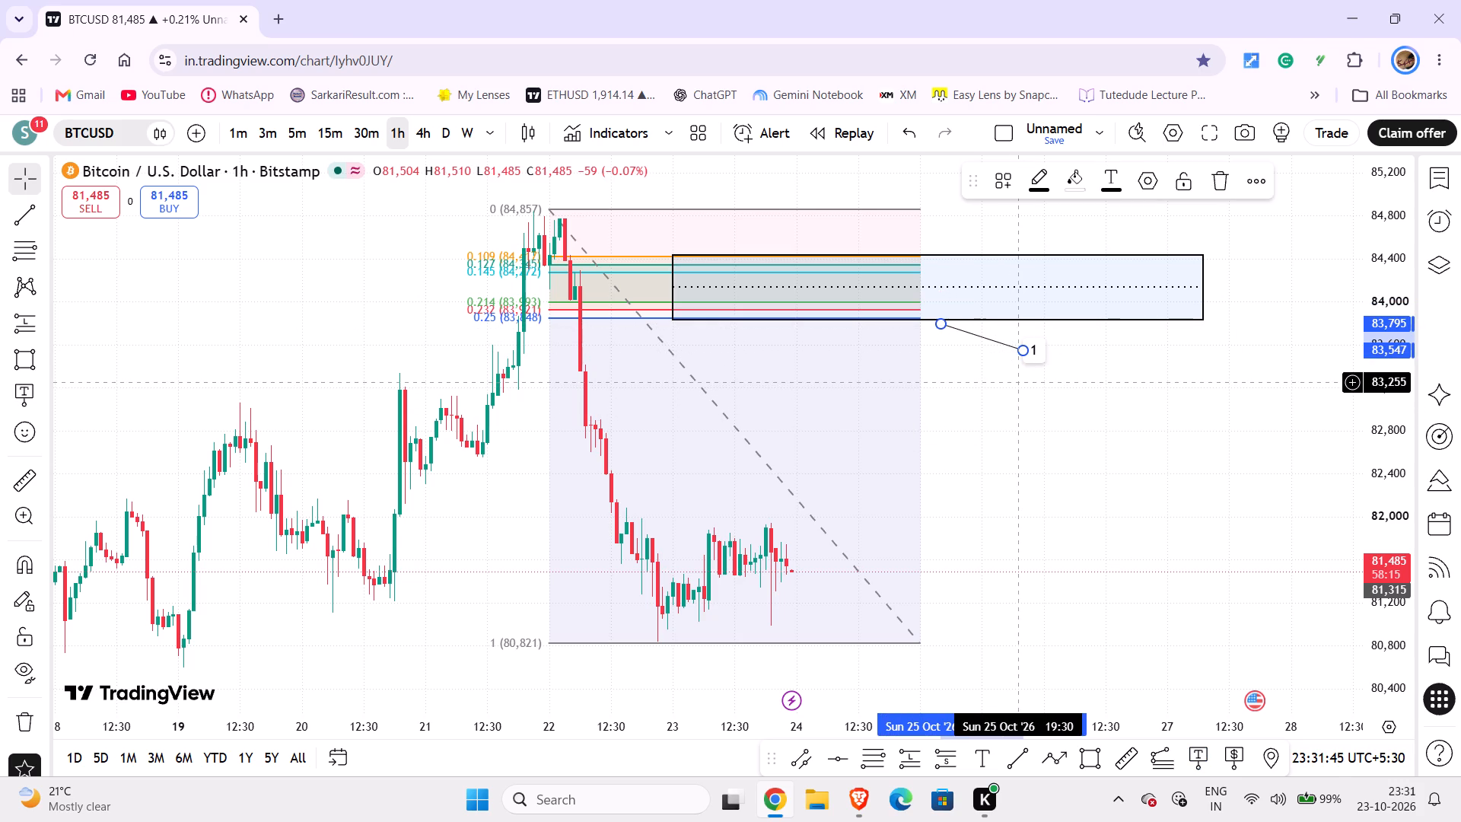
pyautogui.press('space')
pyautogui.write('hr')
pyautogui.press('space')
pyautogui.press('BackSpace')
pyautogui.press('BackSpace')
pyautogui.write('HR')
pyautogui.press('space')
pyautogui.write('SNIPER PULLBACK LEVE')
pyautogui.press('l')
pyautogui.press('Return')
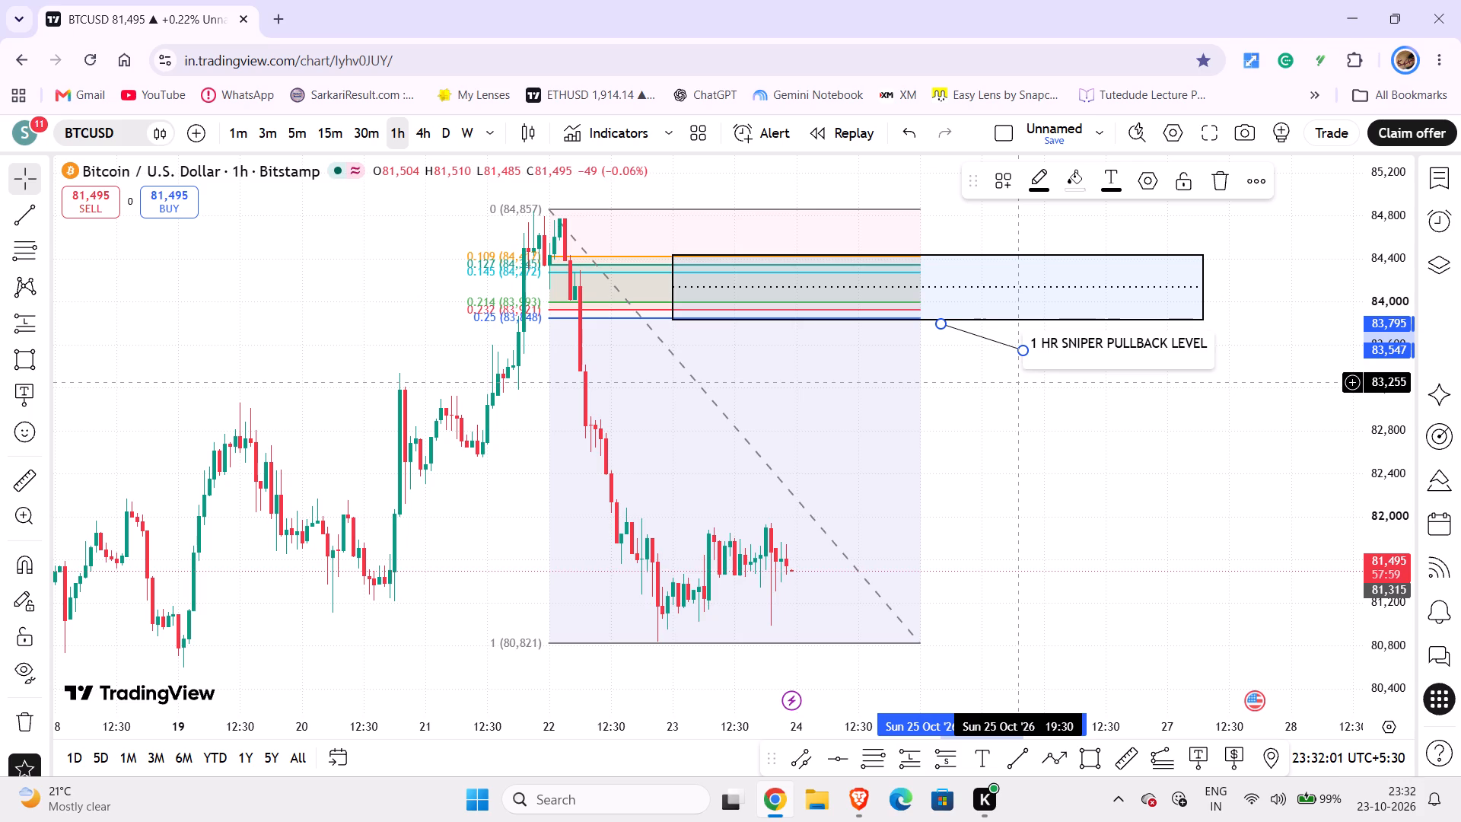
pyautogui.press('BackSpace')
pyautogui.hotkey('ctrl', 'Return')
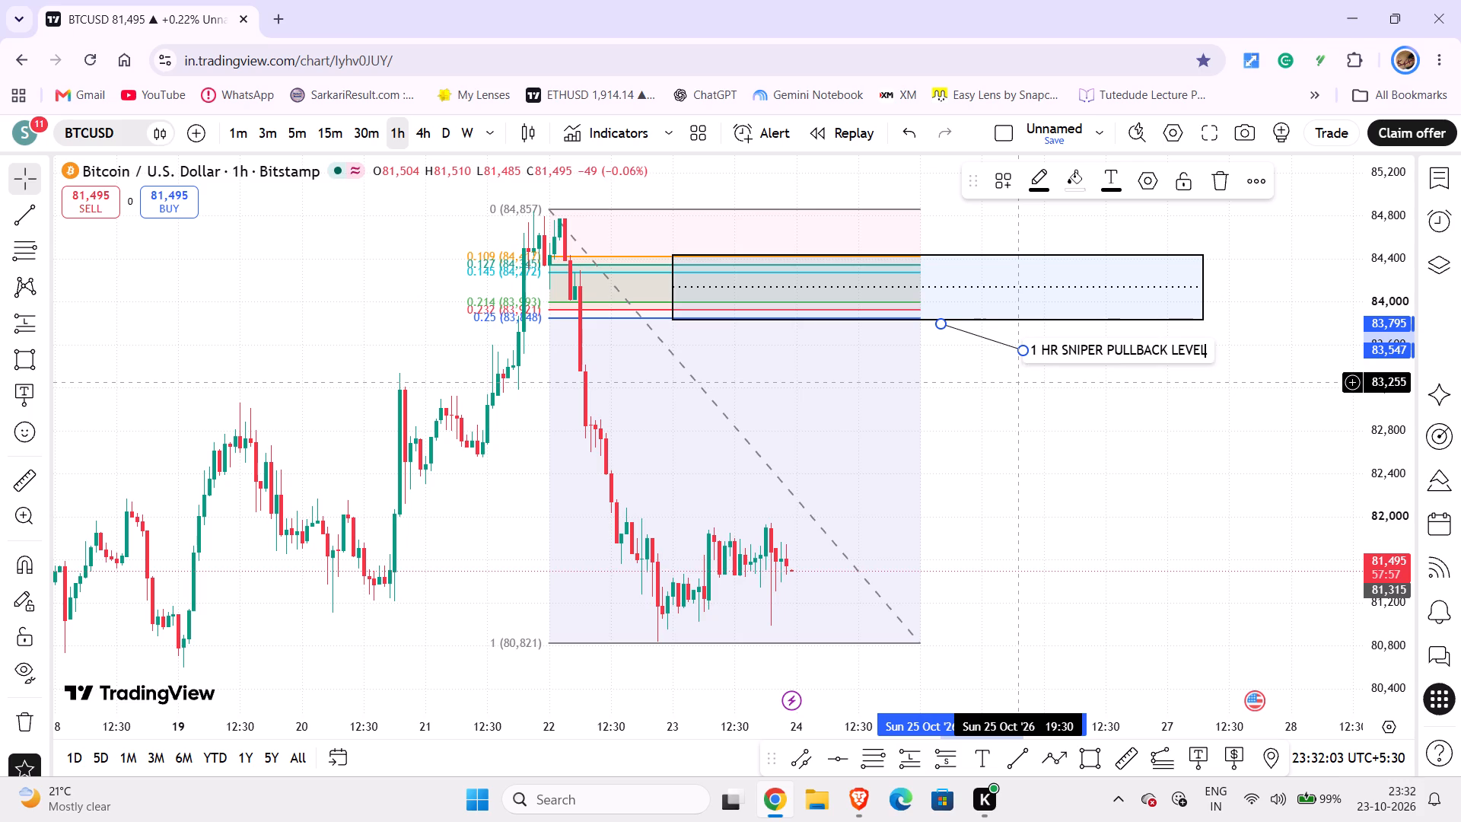
pyautogui.hotkey('ctrl', 'Return')
pyautogui.hotkey('ctrl', 'Return')
pyautogui.hotkey('ctrl', 'Return')
pyautogui.hotkey('ctrl', 'Return')
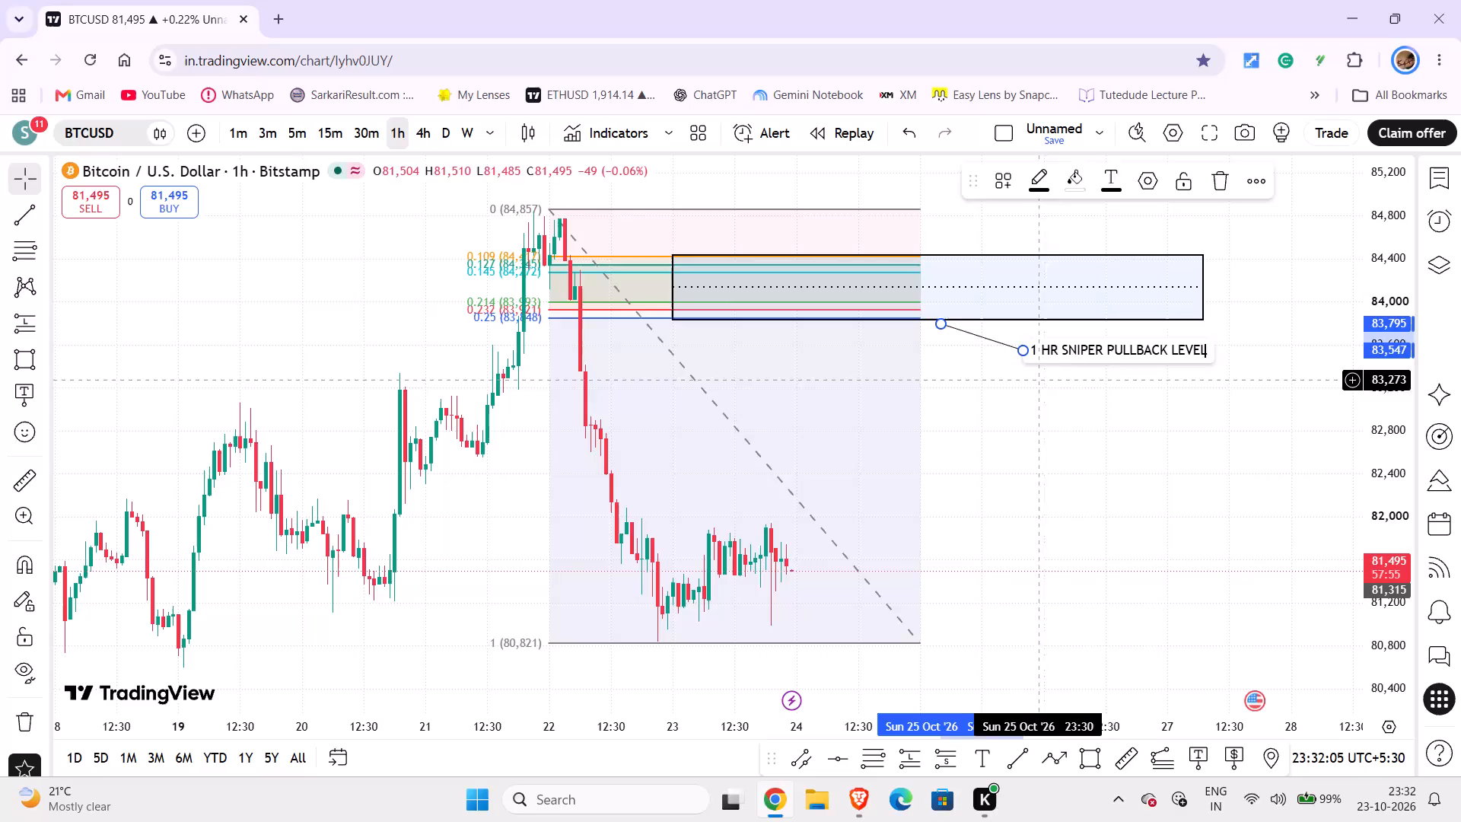
pyautogui.click(1094, 380)
pyautogui.click(1074, 394)
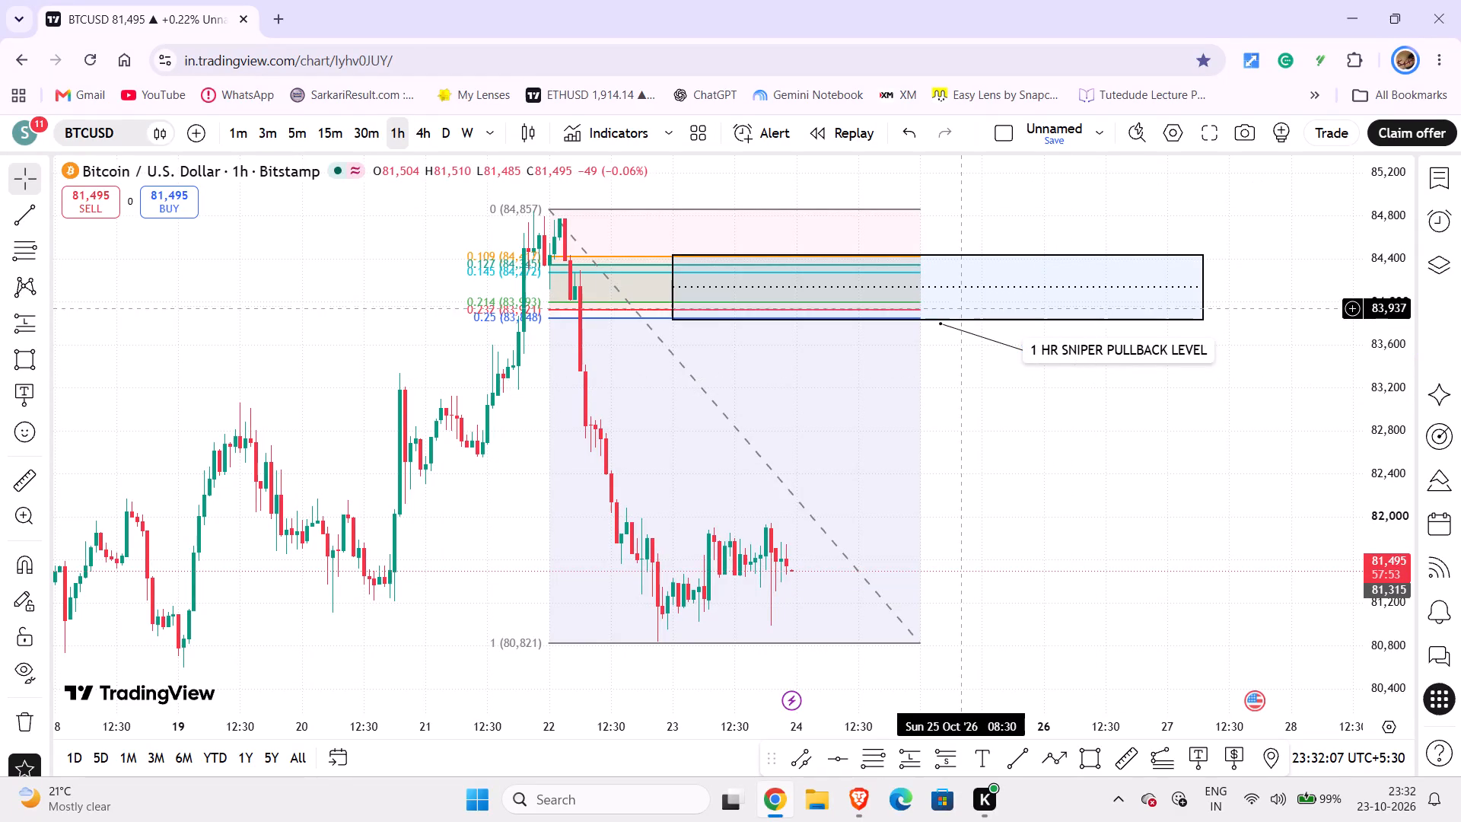
# Move the note's anchor point up so it sits just inside the lower part of the rectangle zone.
pyautogui.moveTo(944, 325); pyautogui.dragTo(940, 309)
pyautogui.click(947, 350)
# Delete the Fib retracement from the chart.
pyautogui.scroll(4, 1077, 448)
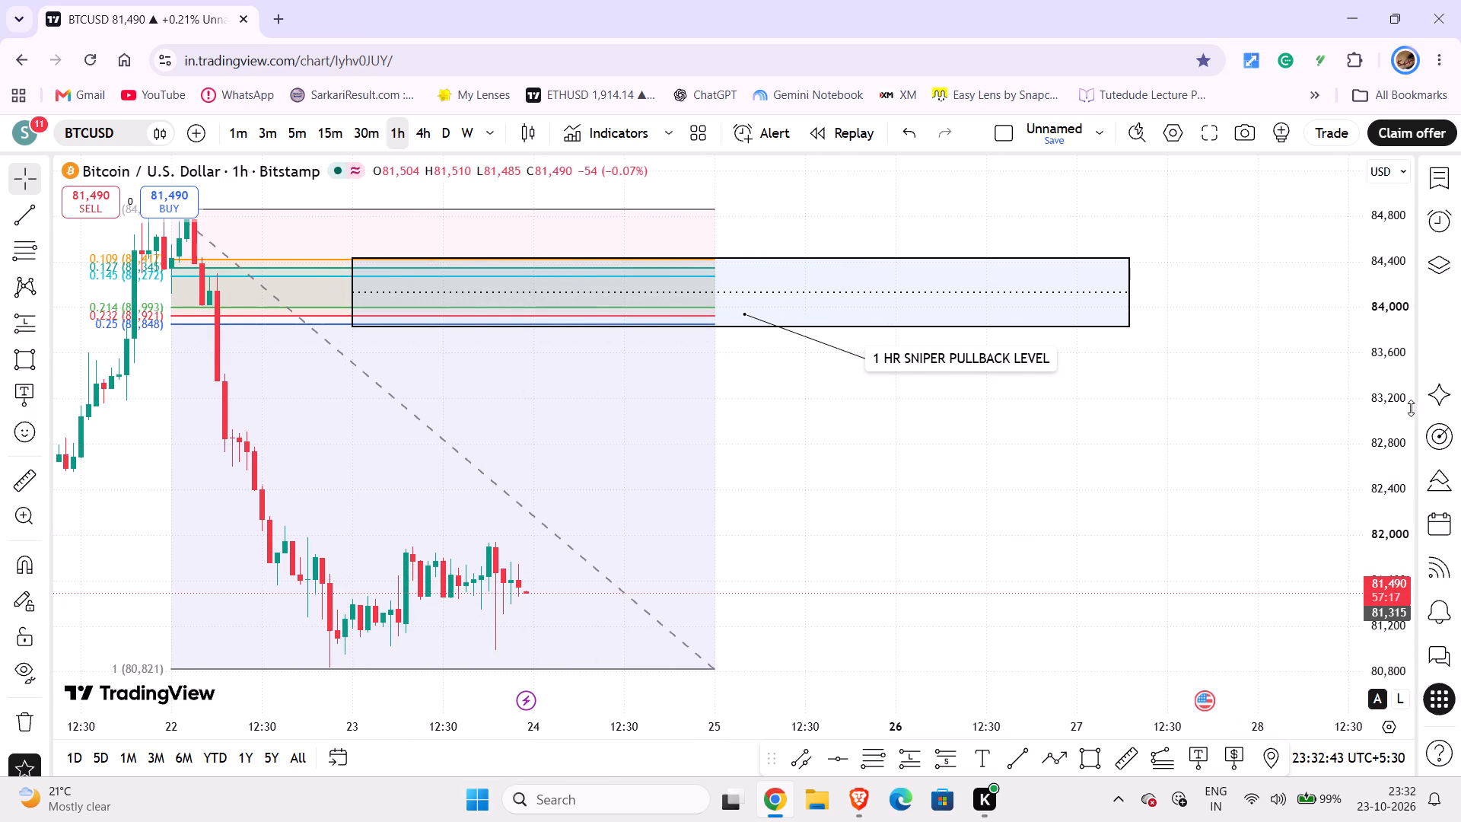
pyautogui.scroll(-12, 1396, 456)
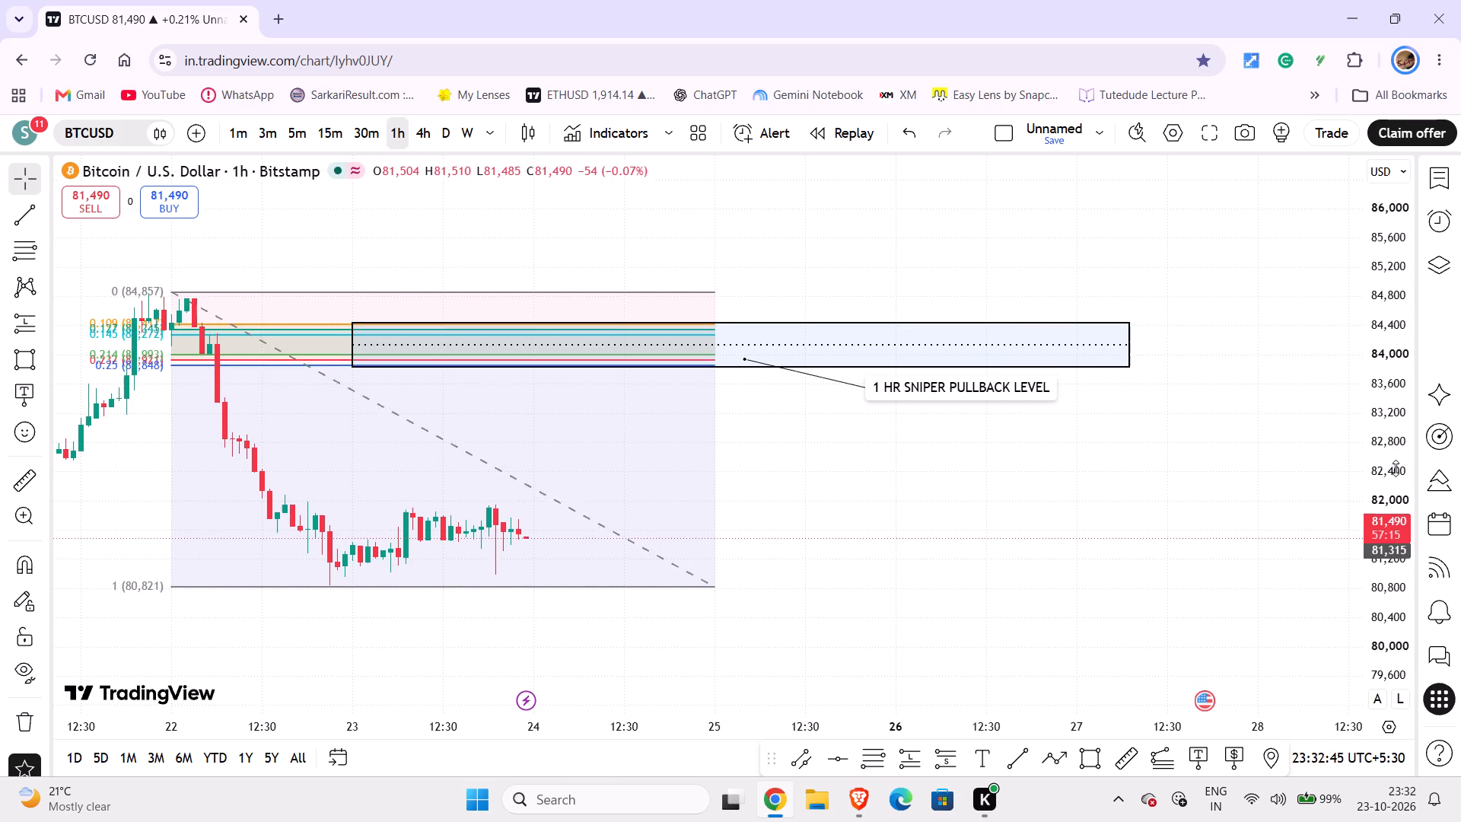
pyautogui.scroll(-1, 1396, 468)
pyautogui.scroll(-5, 847, 524)
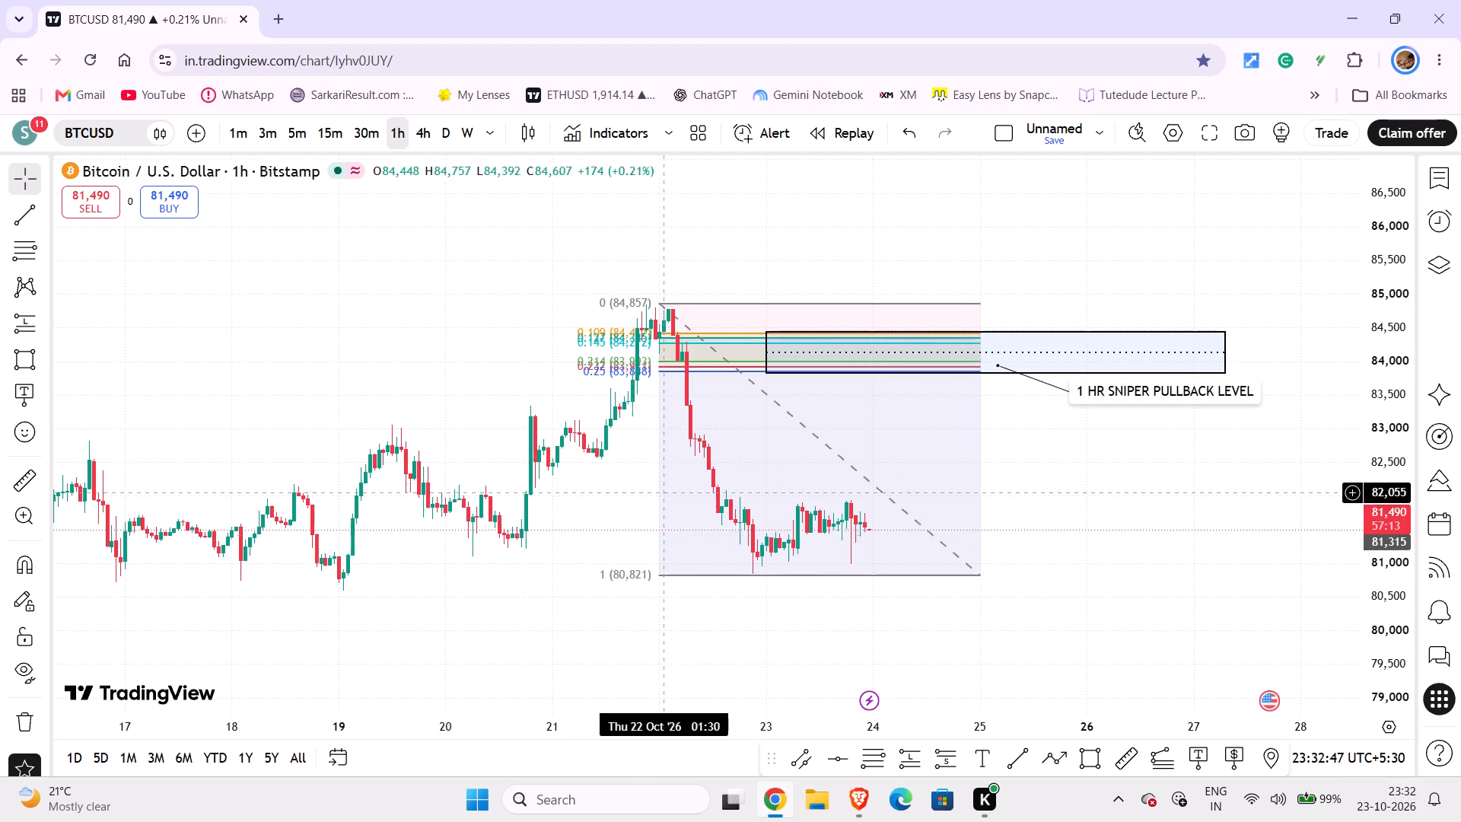
pyautogui.click(817, 420)
pyautogui.click(814, 430)
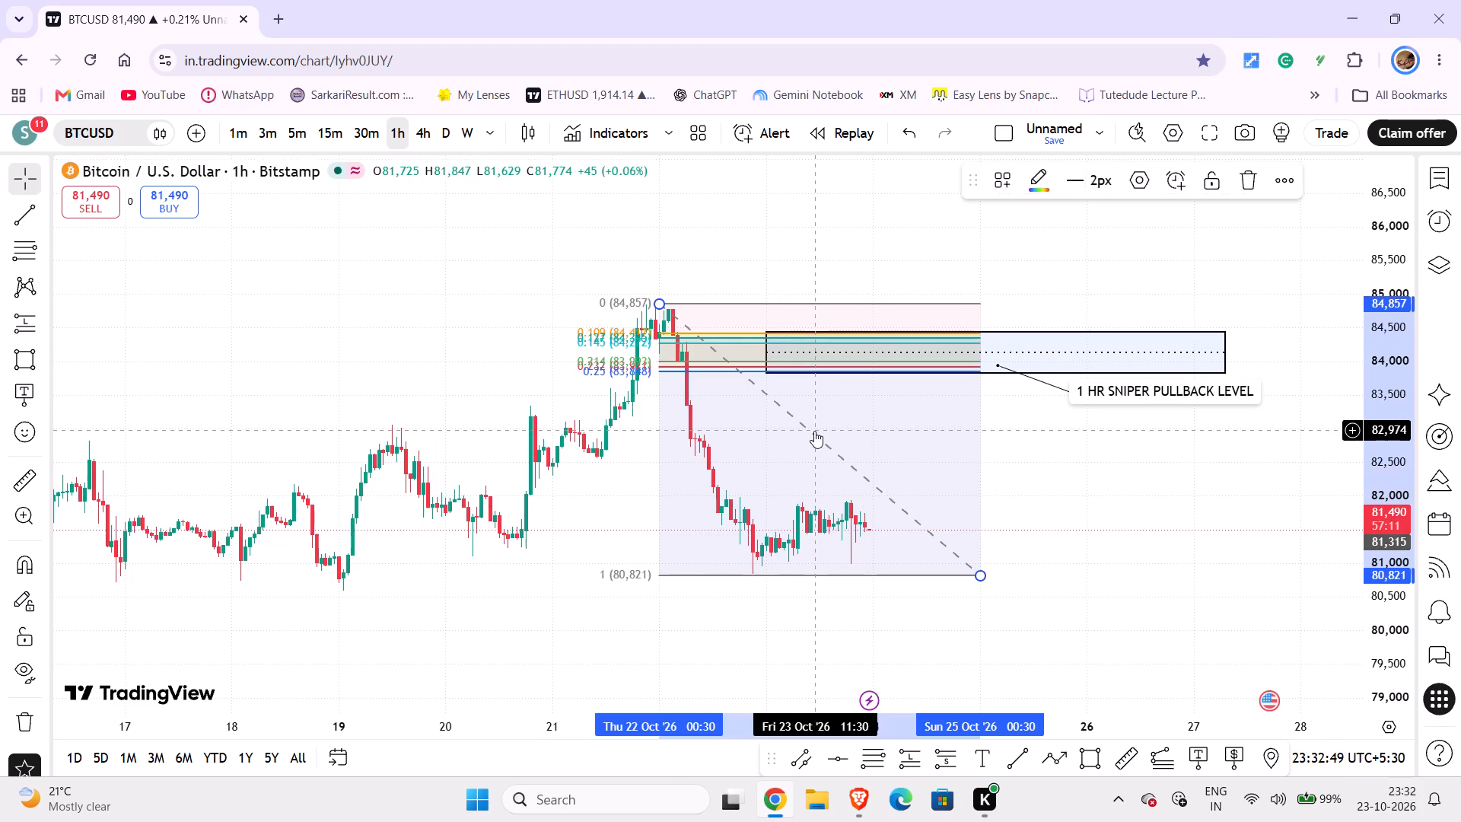
pyautogui.press('Delete')
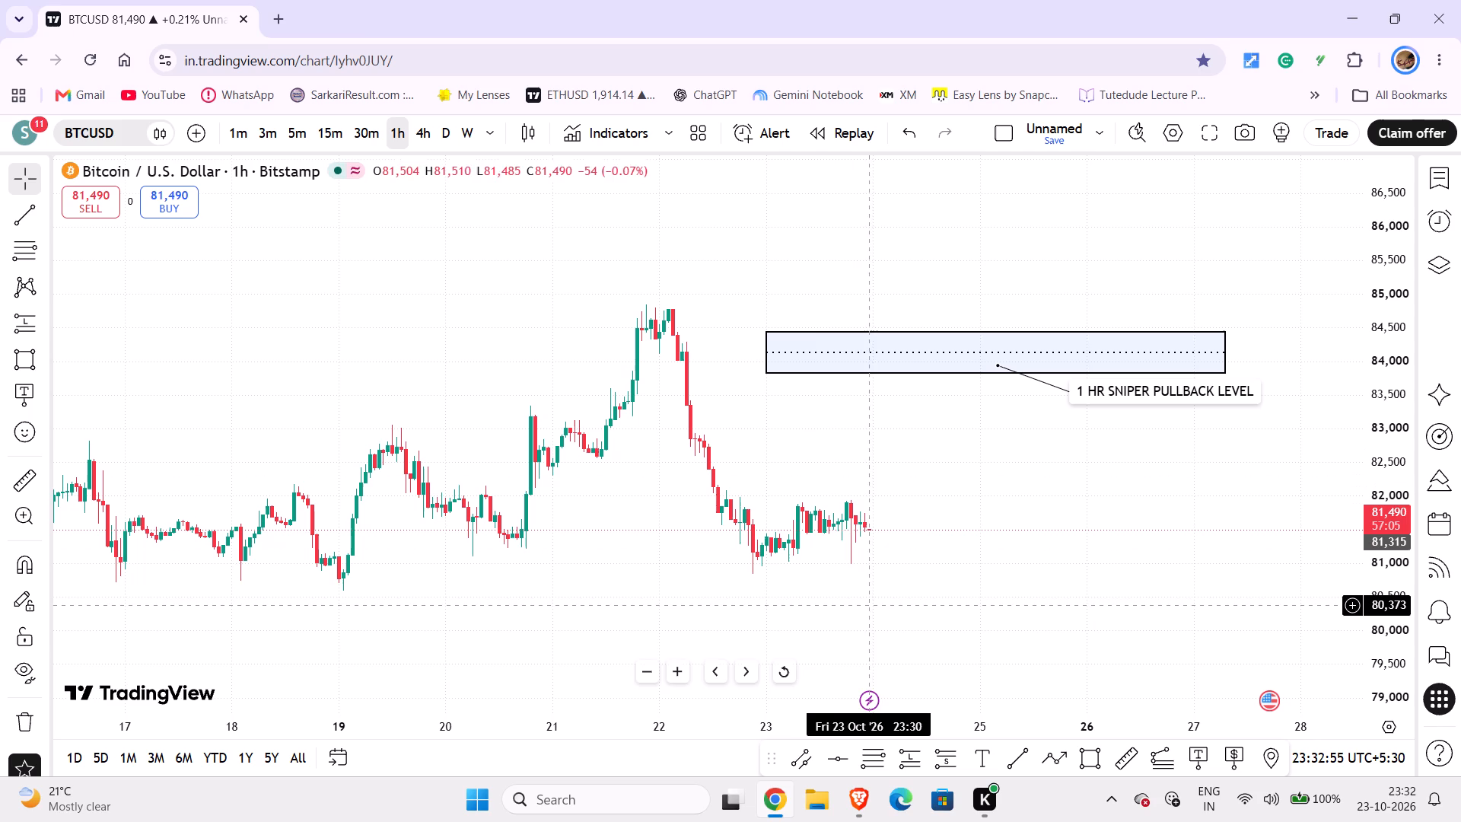
# Place a short position on 23 October with its entry at the rectangle zone's lower edge, about 83,823.
pyautogui.click(947, 760)
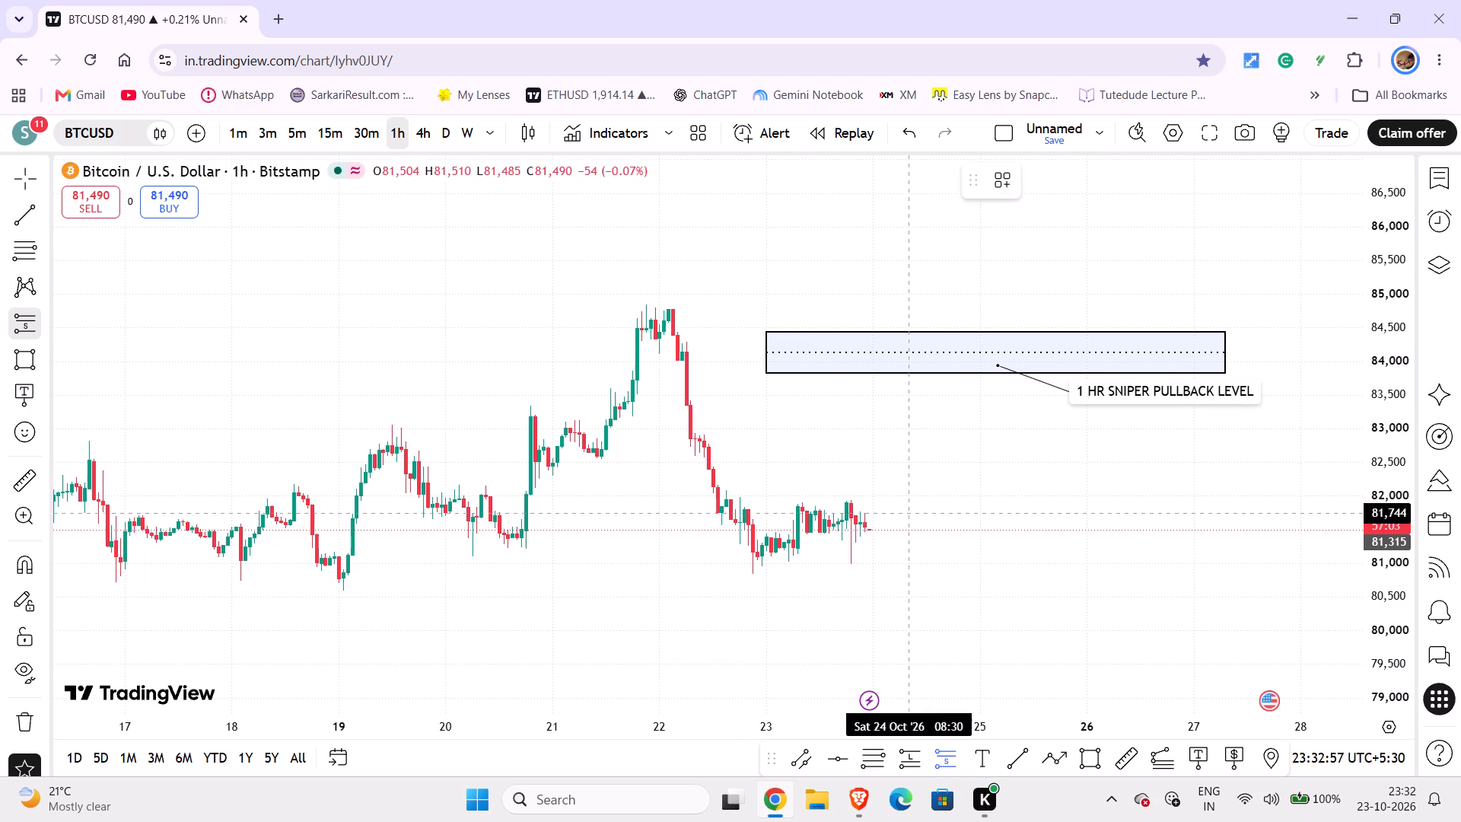
pyautogui.click(849, 373)
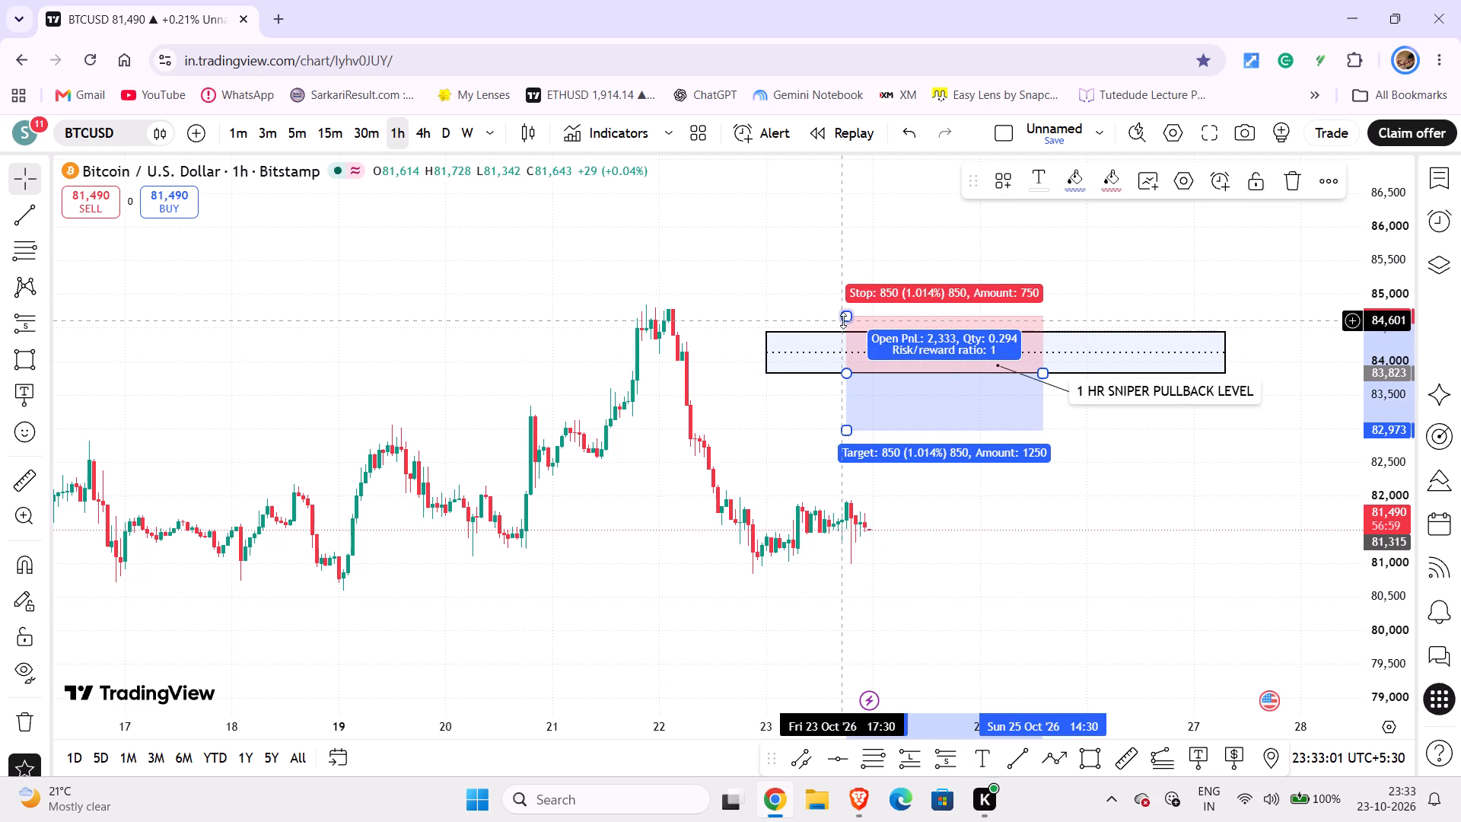
# Set the short position's stop at the rectangle zone's upper edge, about 84,431, and its target down at about 80,768.
pyautogui.moveTo(843, 320); pyautogui.dragTo(845, 333)
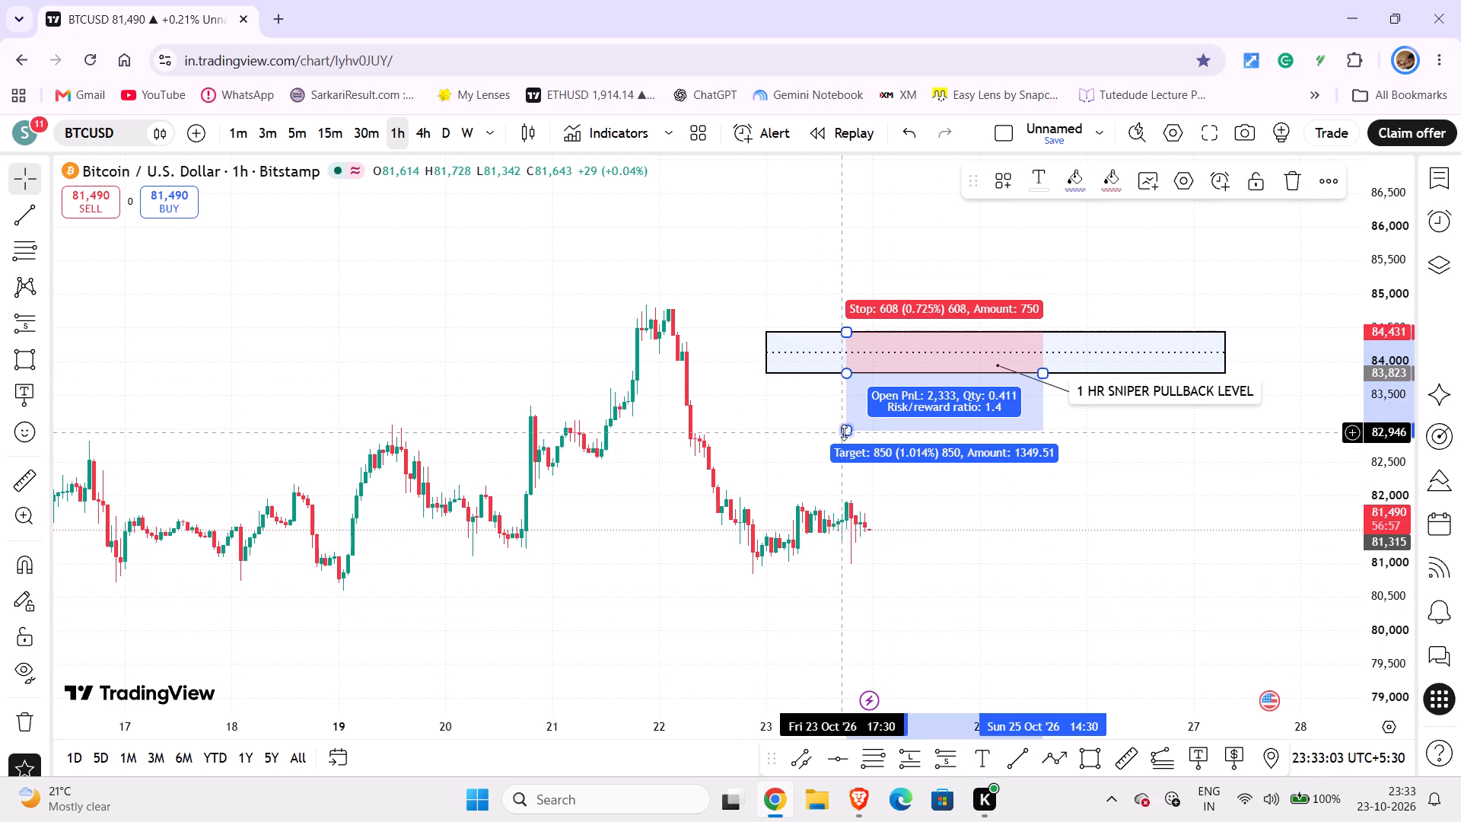
pyautogui.moveTo(845, 434); pyautogui.dragTo(844, 575)
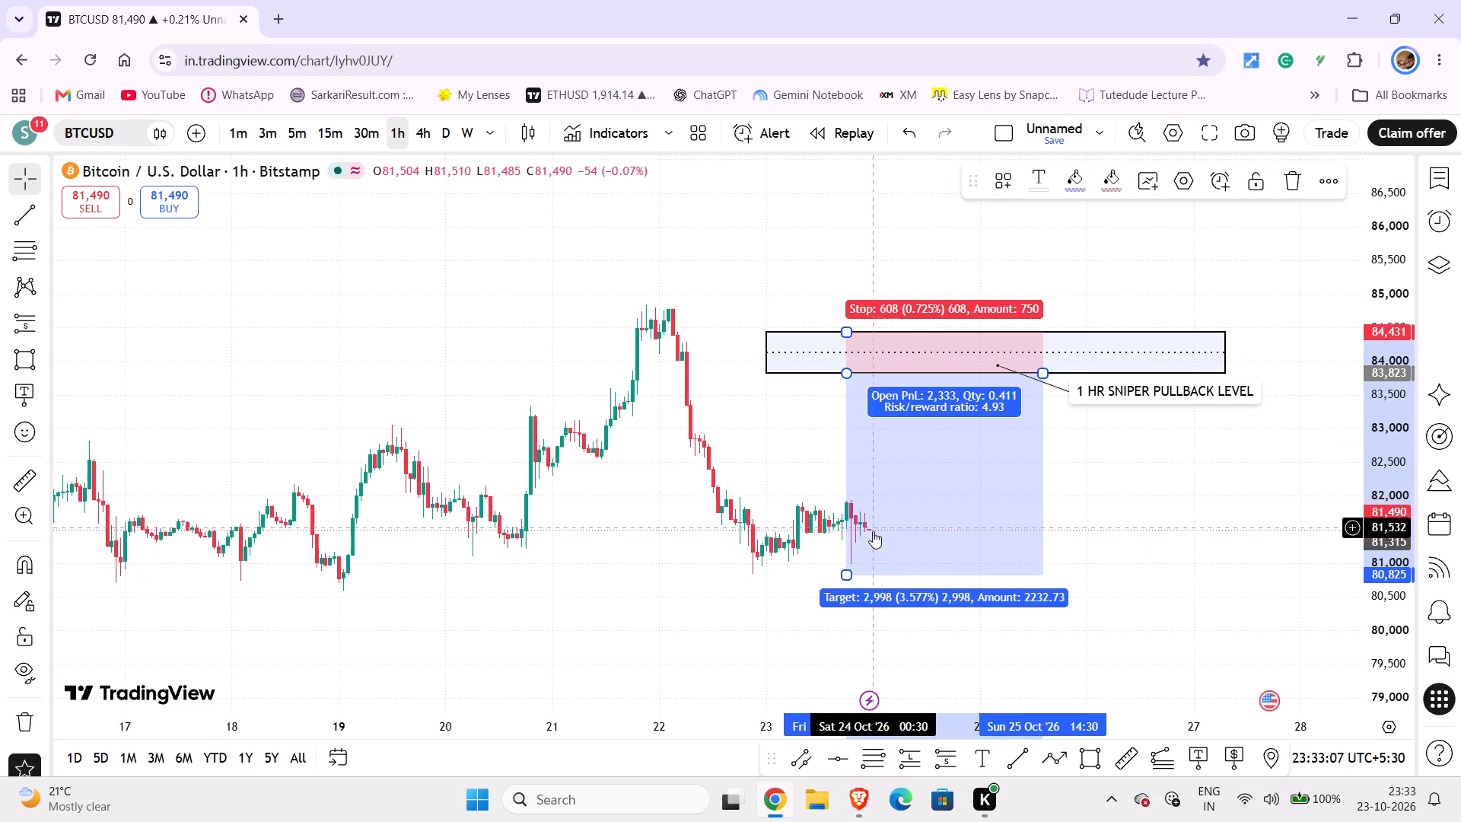
pyautogui.click(848, 575)
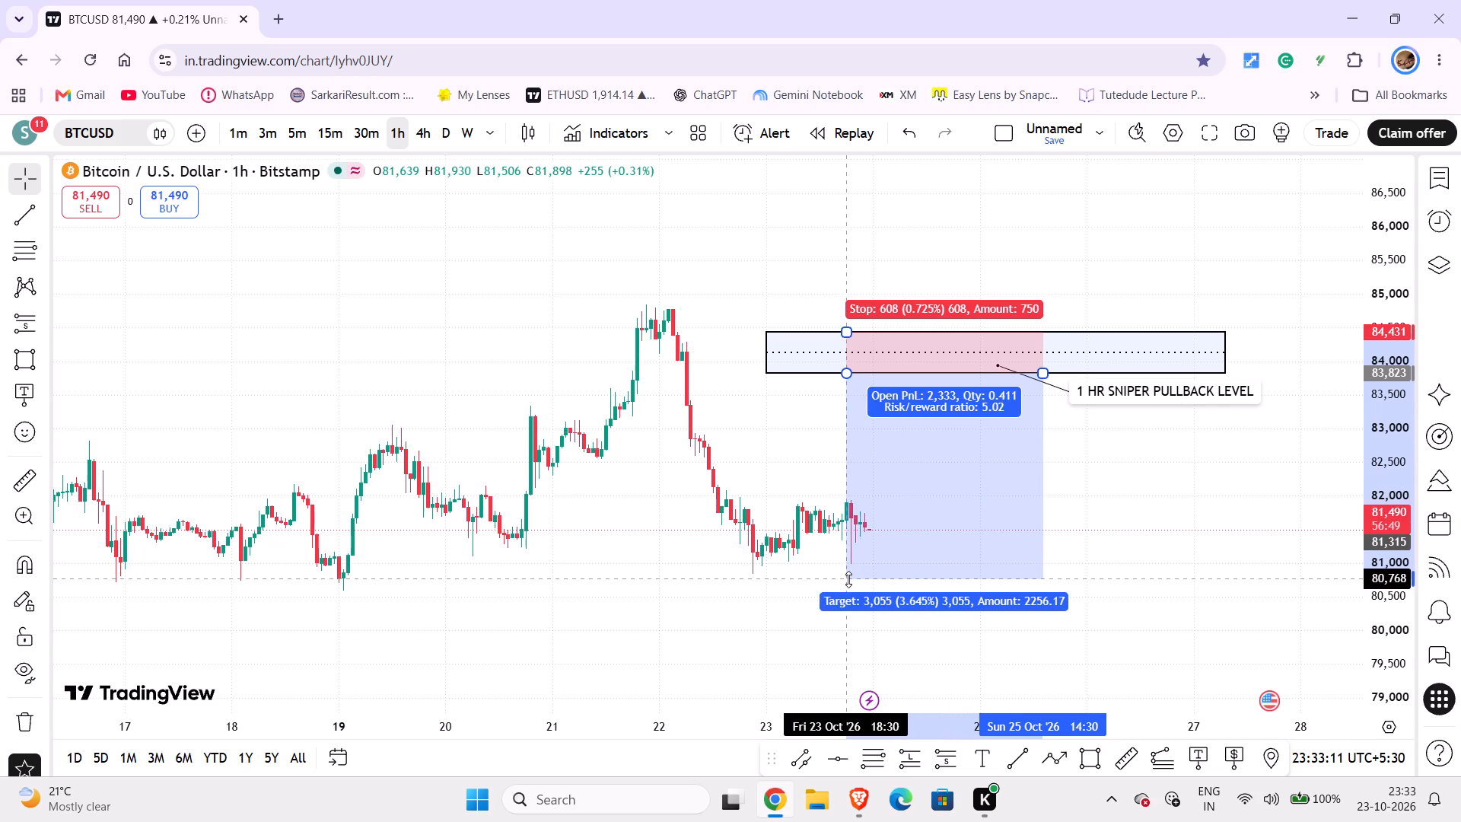
# Nudge the whole short position slightly up to a stop of 84,455, entry of 83,847 and target of 80,792, and deselect it.
pyautogui.press('Up')
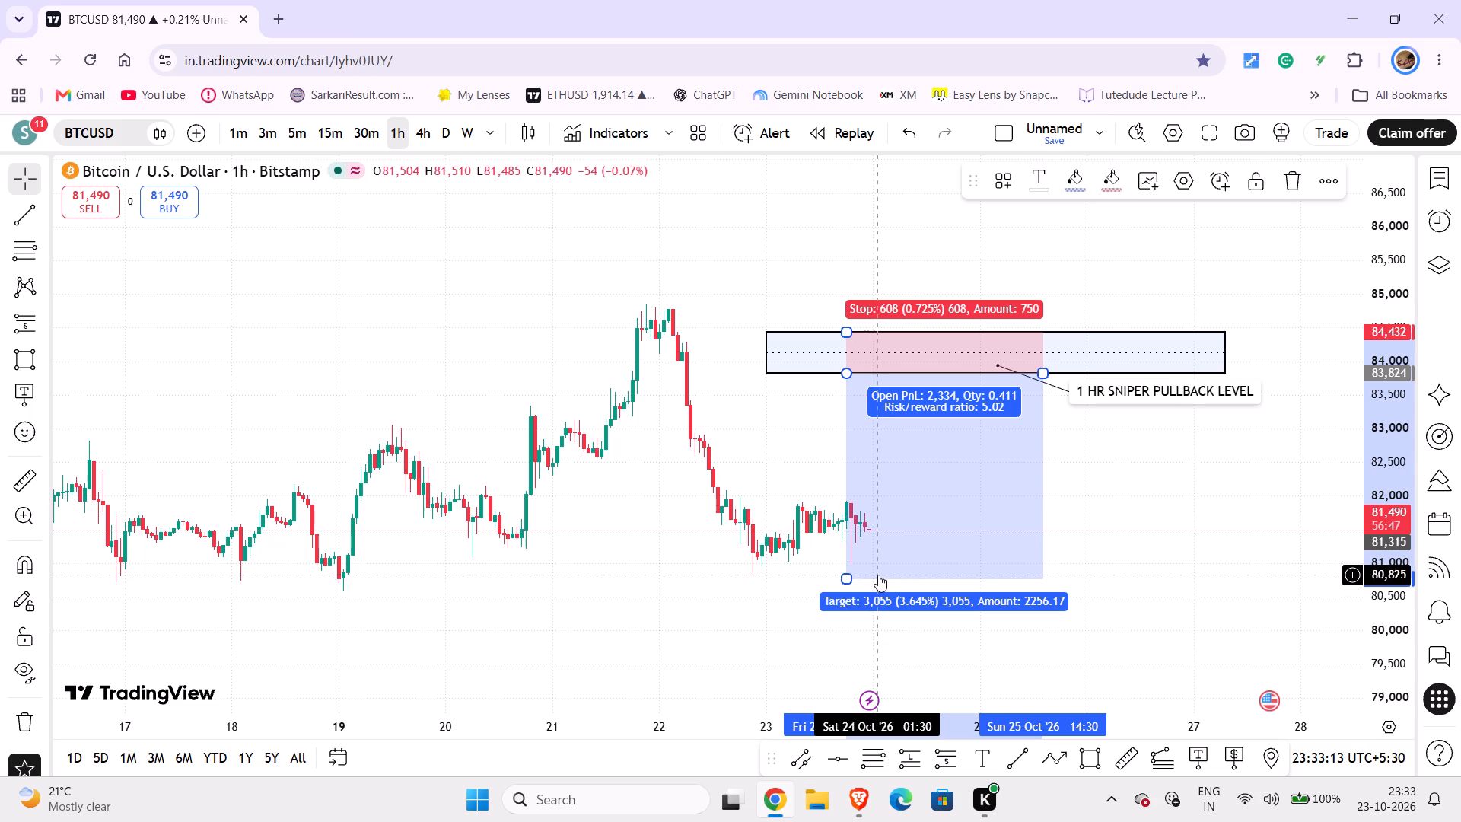
pyautogui.press('Up')
pyautogui.press('Up')
pyautogui.press('Up')
pyautogui.press('Up')
pyautogui.press('Up')
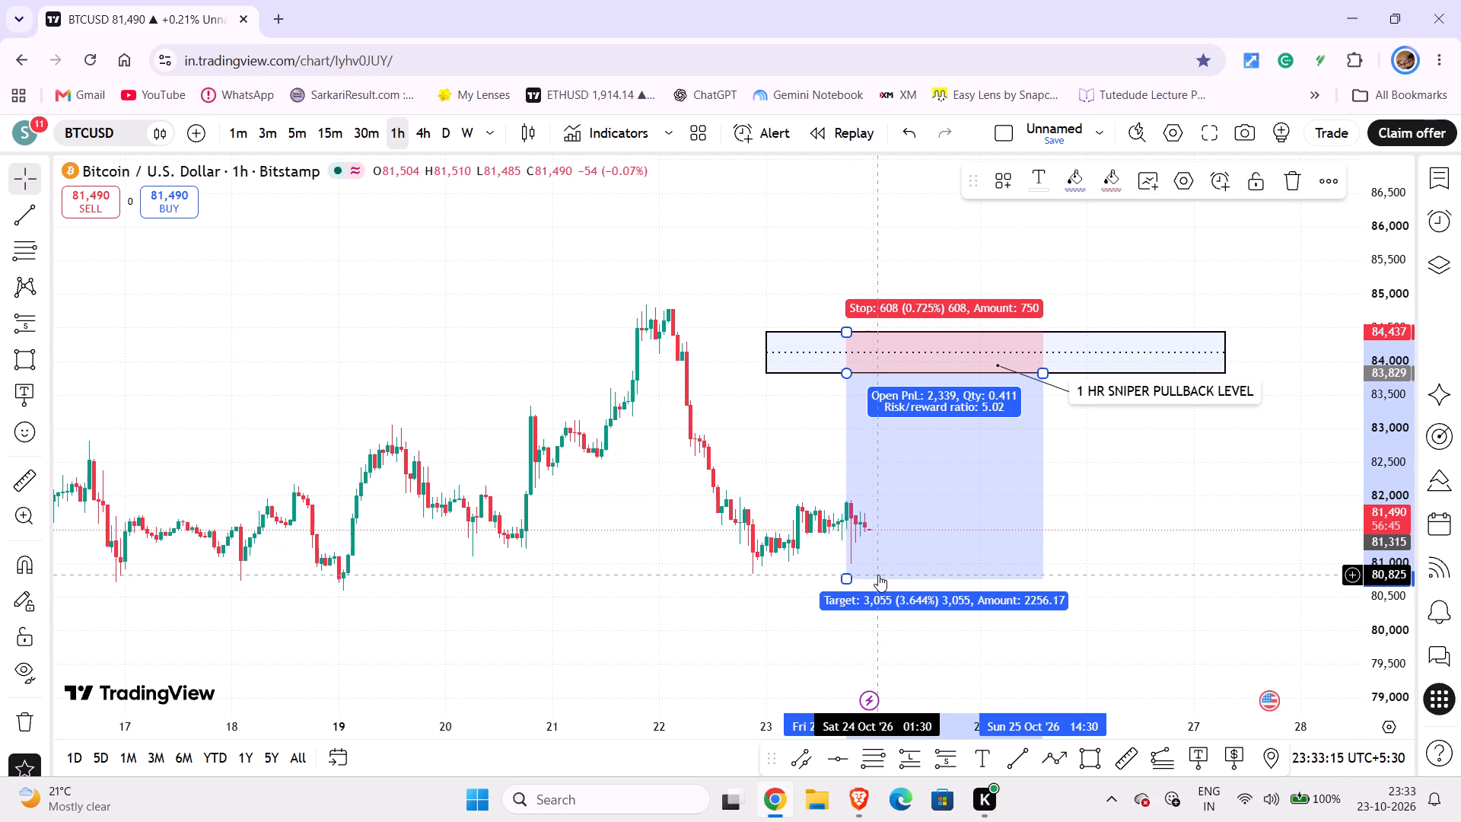
pyautogui.press('Up')
pyautogui.press('Up')
pyautogui.press('Up')
pyautogui.press('Up')
pyautogui.press('Up')
pyautogui.press('Up')
pyautogui.press('Up')
pyautogui.press('Up')
pyautogui.press('Up')
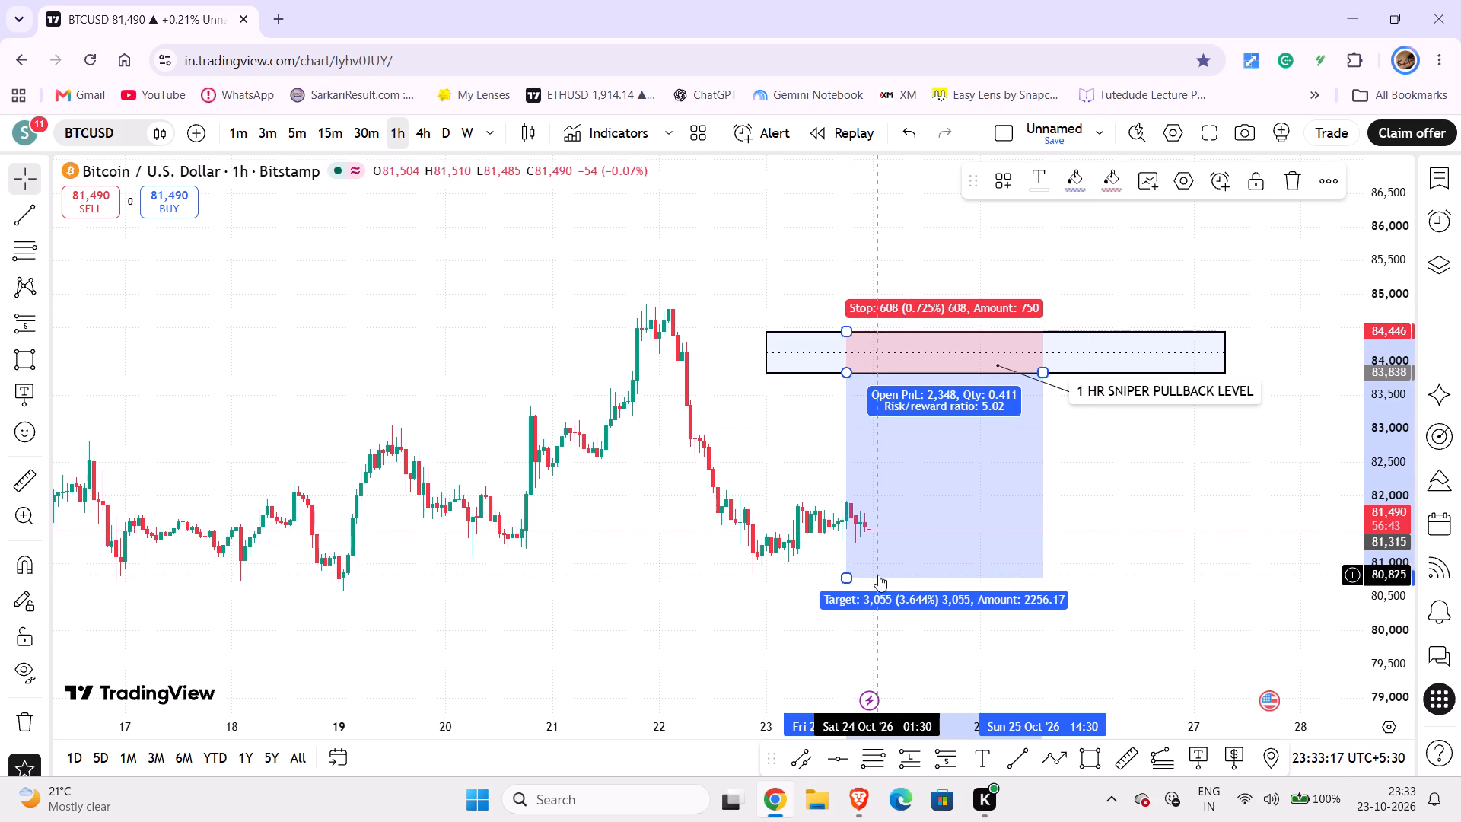
pyautogui.press('Up')
pyautogui.press('Up')
pyautogui.press('Up')
pyautogui.press('Up')
pyautogui.press('Up')
pyautogui.press('Up')
pyautogui.press('Up')
pyautogui.press('Up')
pyautogui.press('Up')
pyautogui.press('Up')
pyautogui.press('Up')
pyautogui.press('Up')
pyautogui.press('Up')
pyautogui.press('Up')
pyautogui.press('Up')
pyautogui.press('Up')
pyautogui.press('Up')
pyautogui.press('Up')
pyautogui.press('Up')
pyautogui.press('Up')
pyautogui.press('Up')
pyautogui.press('Up')
pyautogui.press('Up')
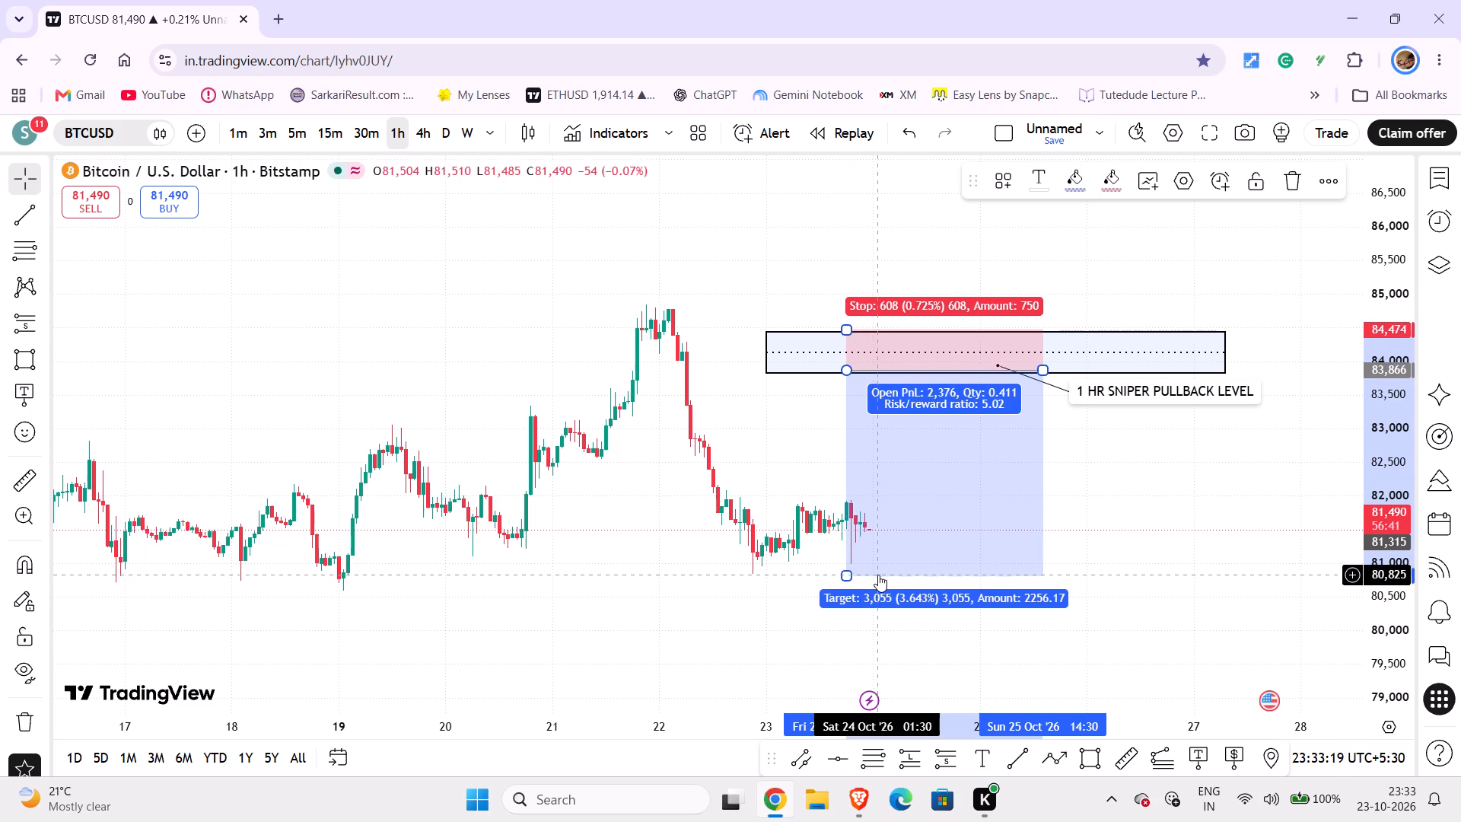
pyautogui.press('Down')
pyautogui.press('Down')
pyautogui.press('Down')
pyautogui.press('Down')
pyautogui.press('Down')
pyautogui.press('Down')
pyautogui.press('Down')
pyautogui.press('Down')
pyautogui.press('Down')
pyautogui.press('Down')
pyautogui.press('Down')
pyautogui.press('Down')
pyautogui.press('Down')
pyautogui.press('Down')
pyautogui.press('Down')
pyautogui.press('Down')
pyautogui.press('Down')
pyautogui.press('Down')
pyautogui.press('Down')
pyautogui.press('Down')
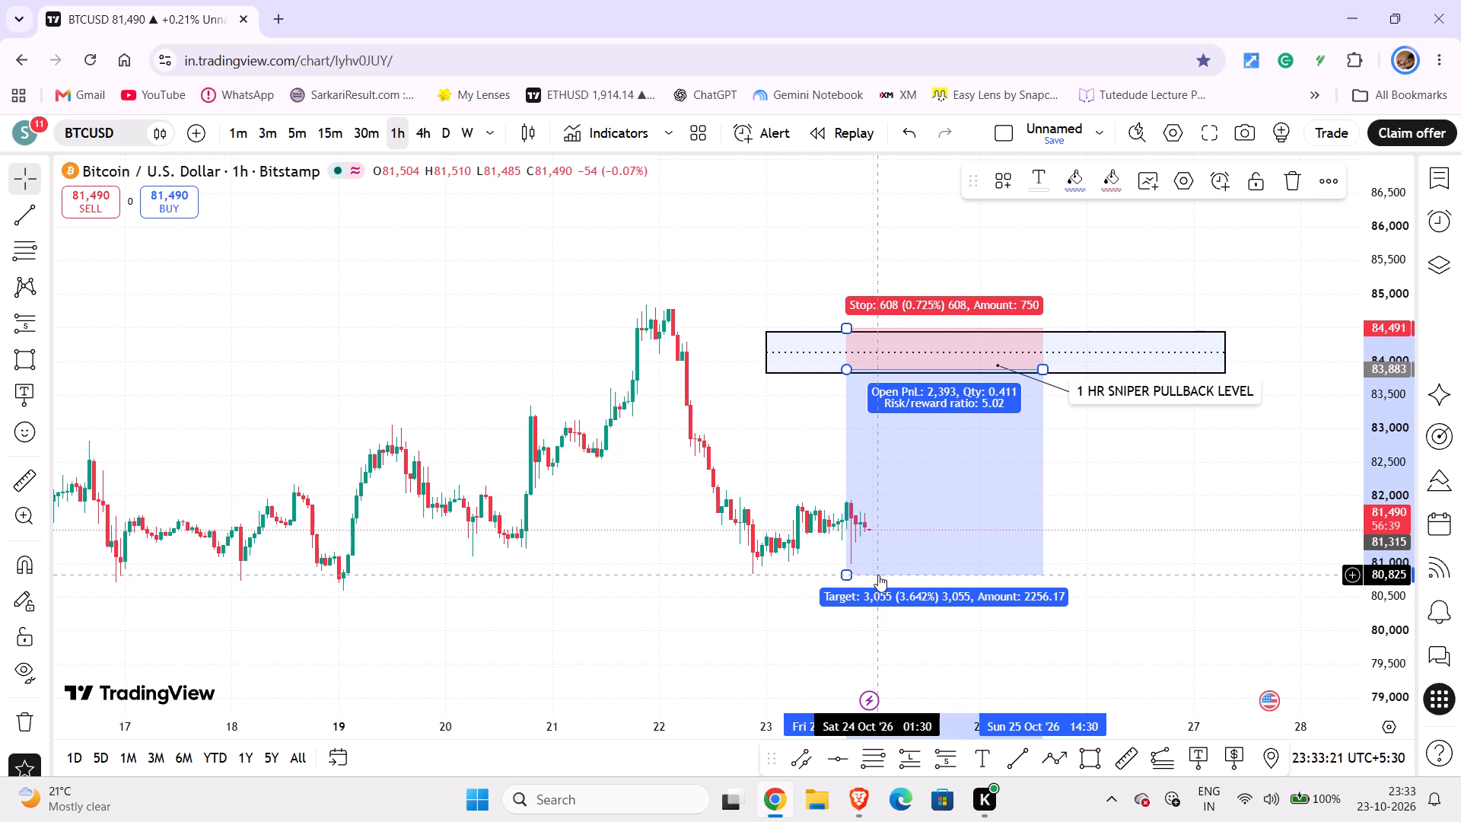
pyautogui.press('Down')
pyautogui.press('Down')
pyautogui.press('Down')
pyautogui.press('Down')
pyautogui.press('Down')
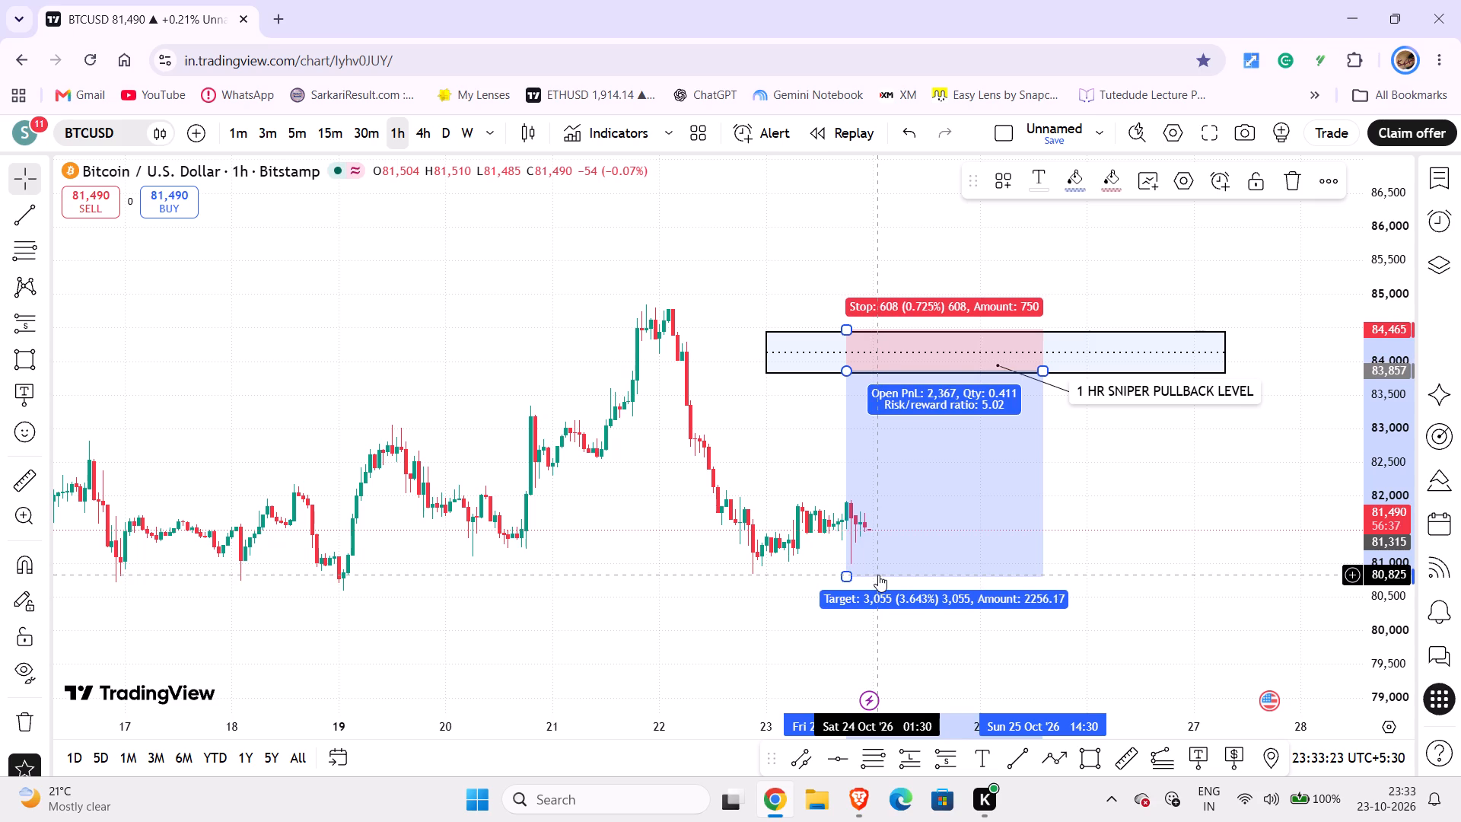
pyautogui.press('Down')
pyautogui.press('Down')
pyautogui.press('Down')
pyautogui.press('Down')
pyautogui.press('Down')
pyautogui.press('Down')
pyautogui.press('Down')
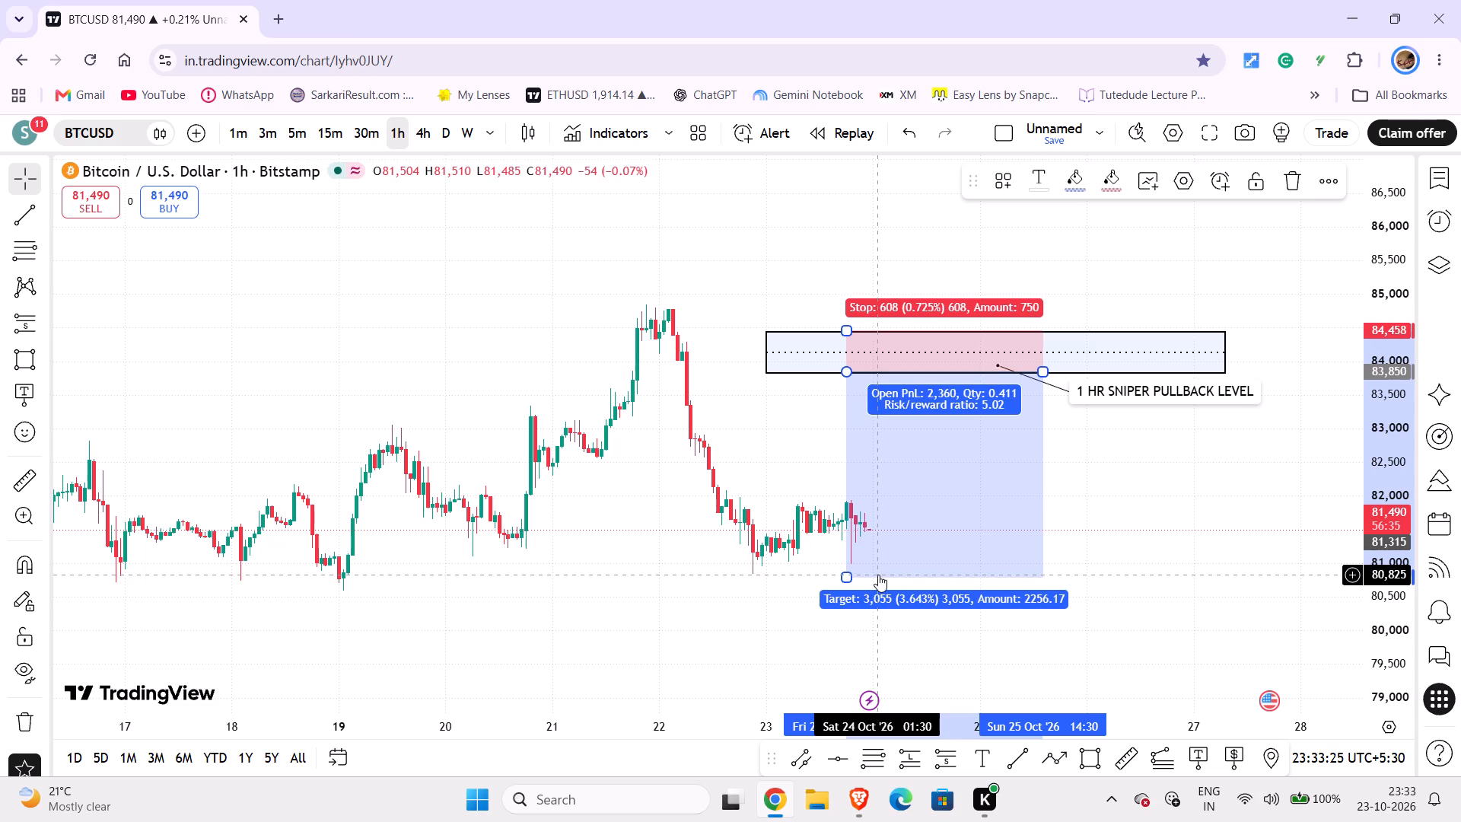
pyautogui.press('Down')
pyautogui.press('Down')
pyautogui.press('Down')
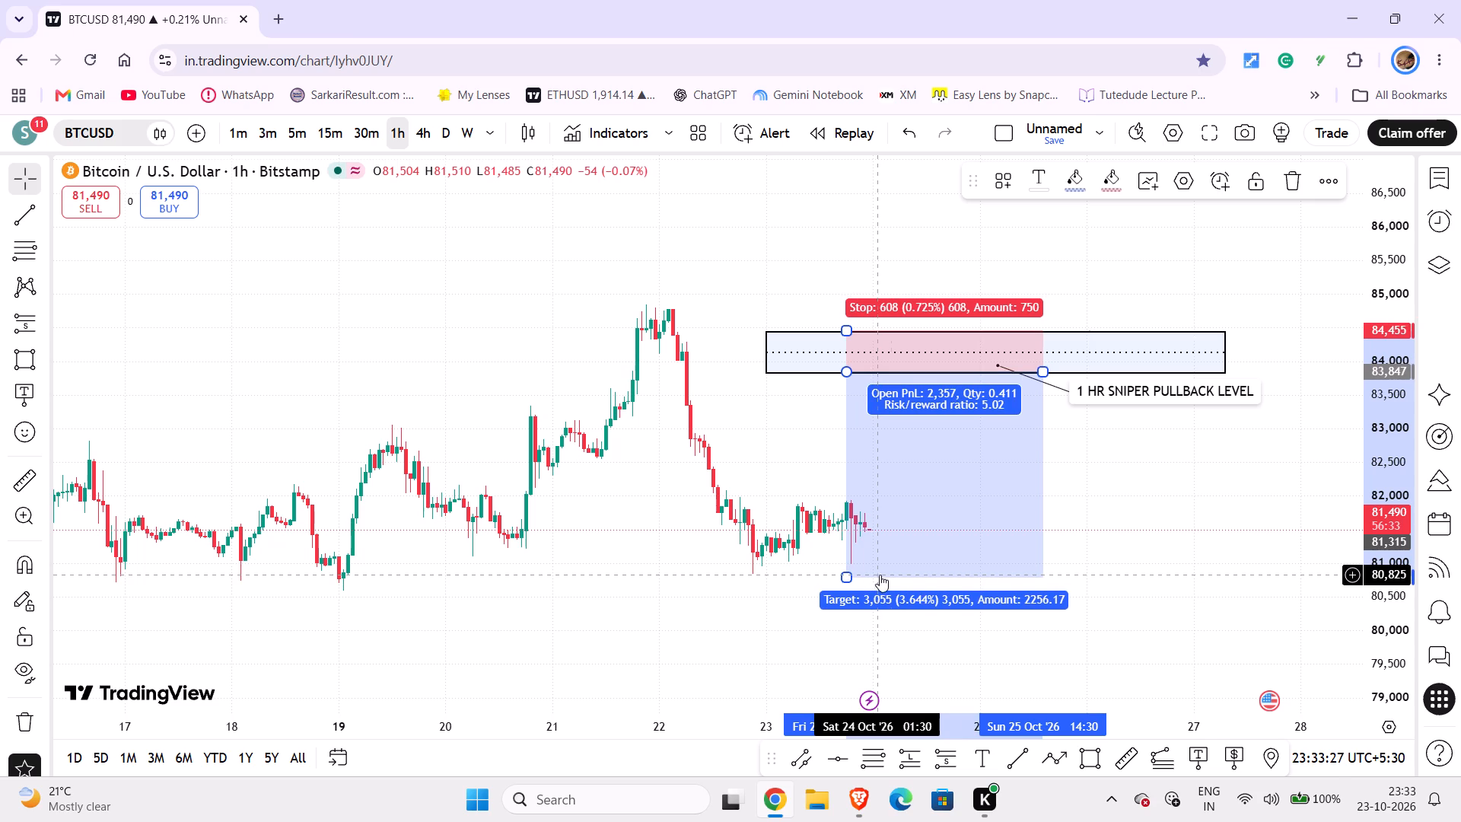
pyautogui.click(1146, 560)
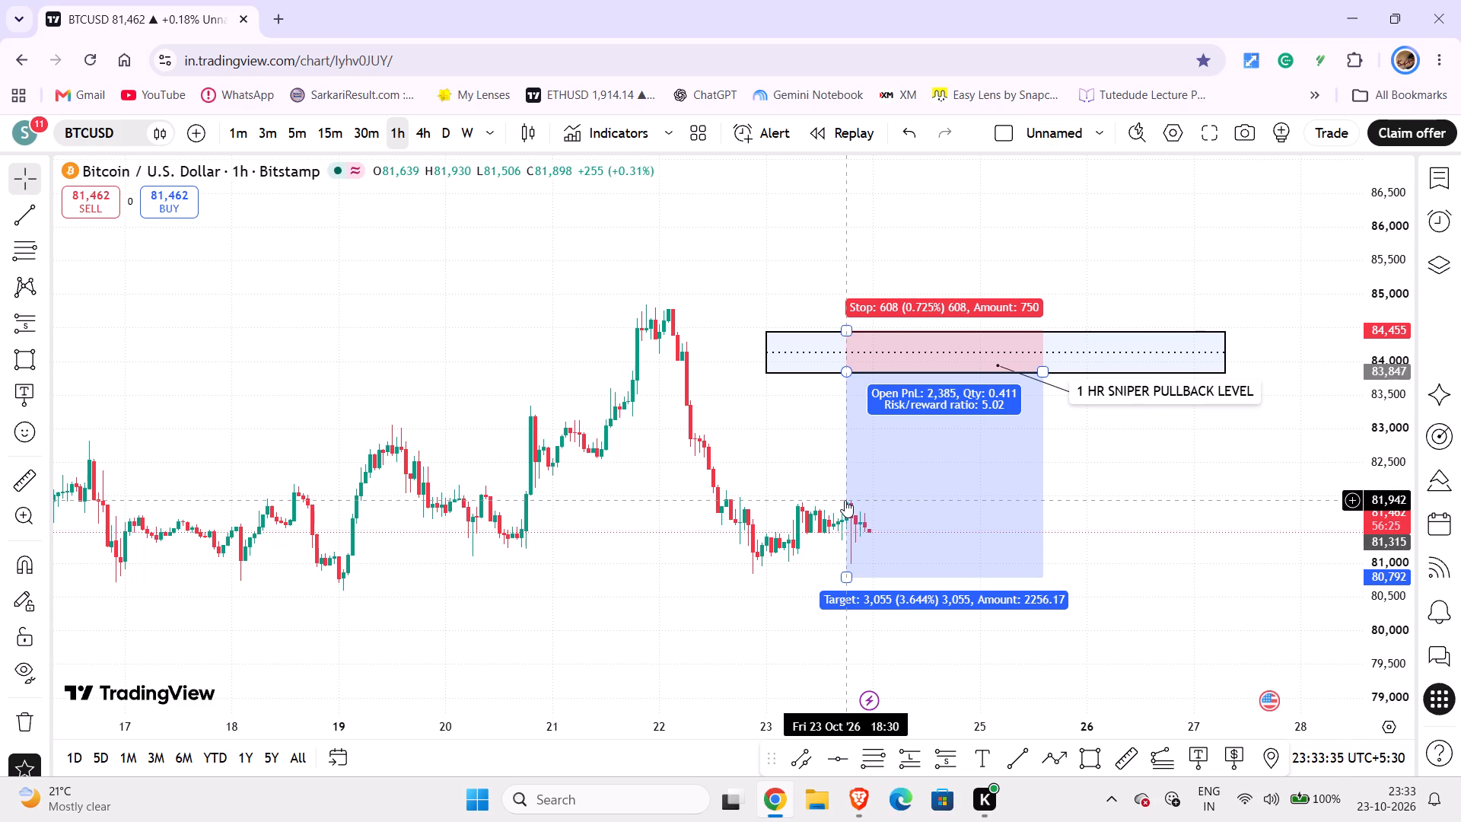
pyautogui.click(1093, 447)
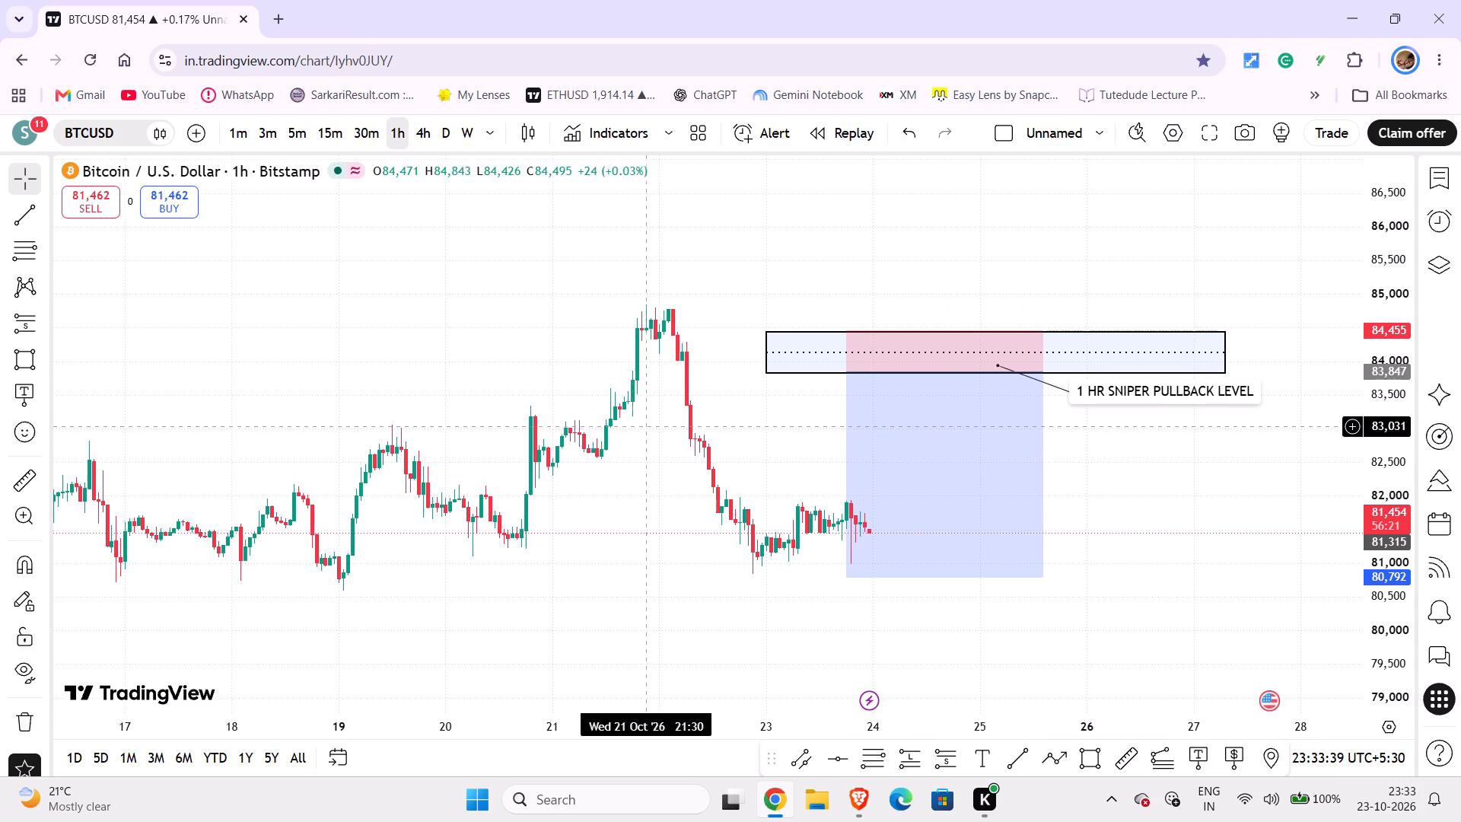
# Make the "1 HR SNIPER PULLBACK LEVEL" note text blue and bold.
pyautogui.doubleClick(1197, 393)
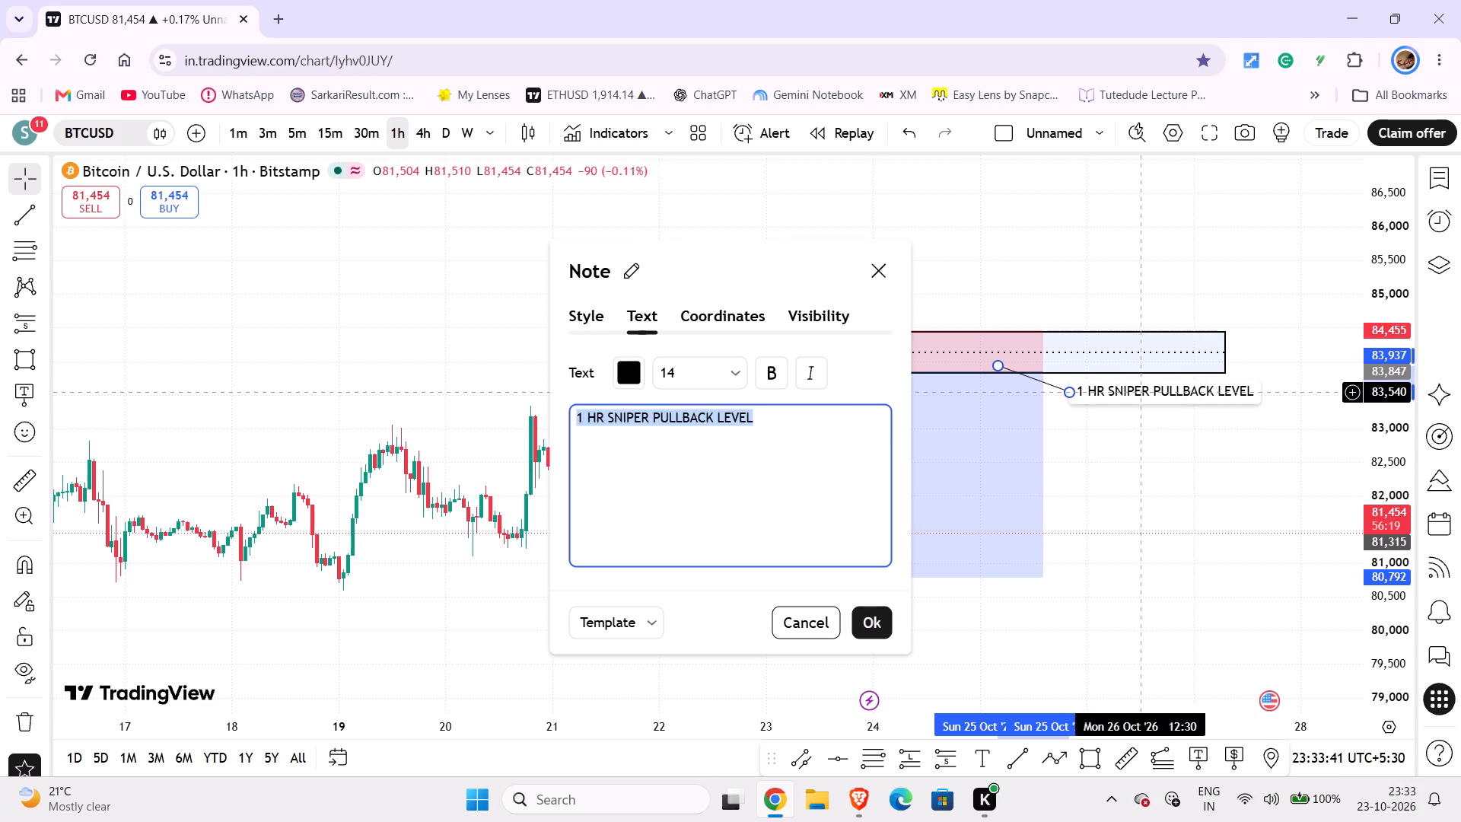
pyautogui.click(623, 368)
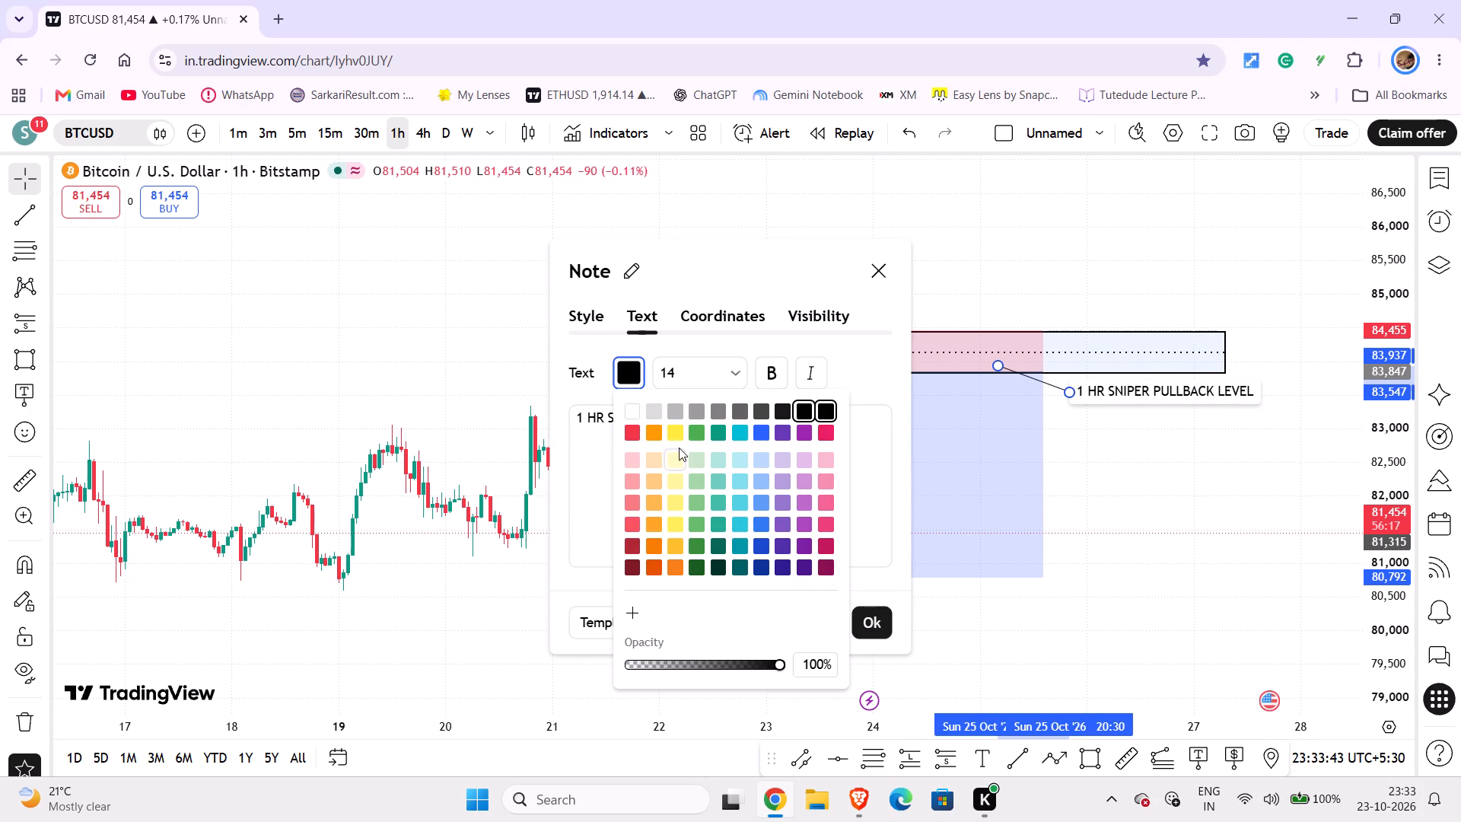
pyautogui.click(630, 427)
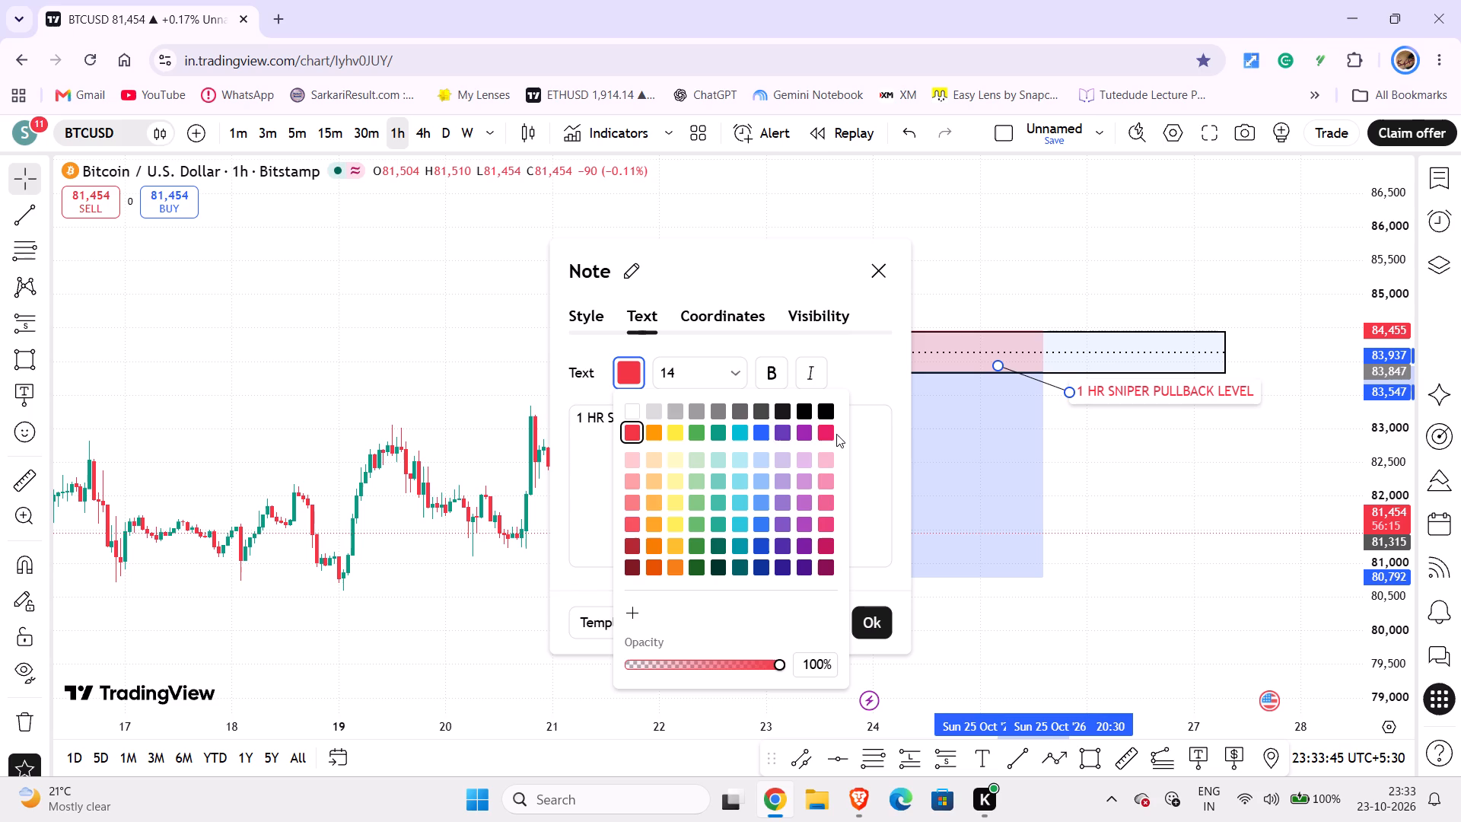
pyautogui.click(830, 430)
pyautogui.click(753, 430)
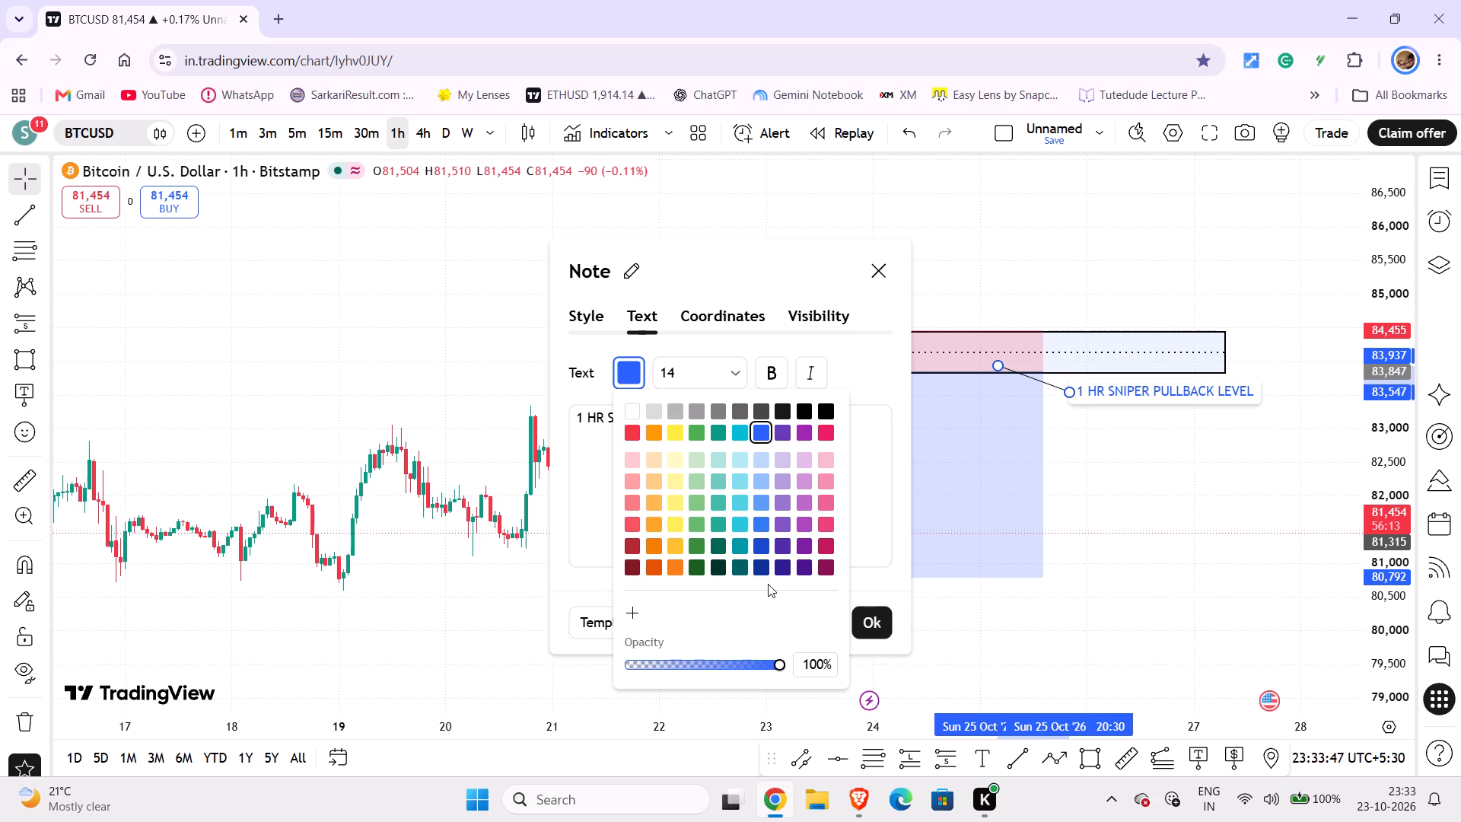
pyautogui.click(775, 375)
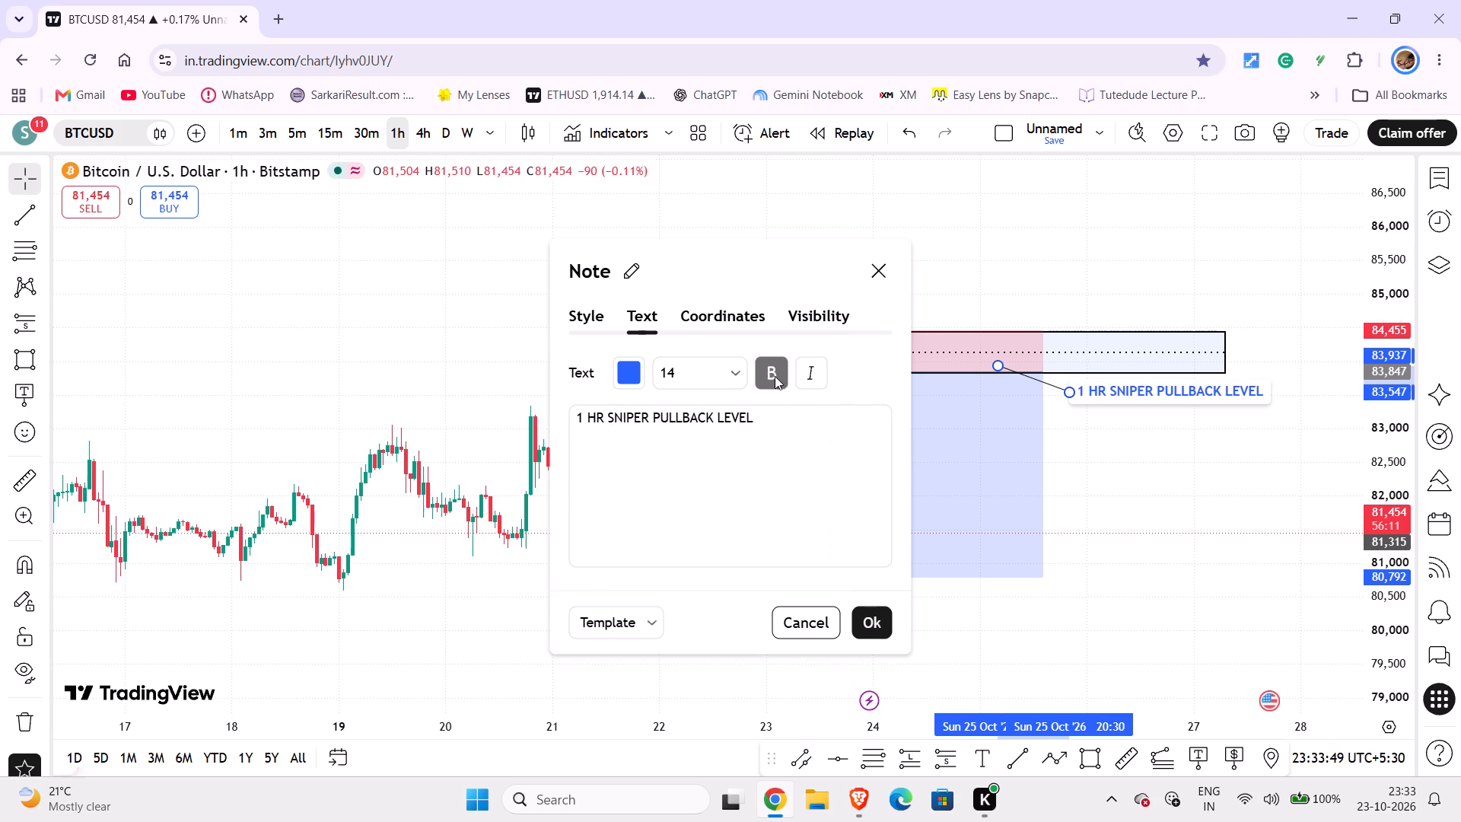
pyautogui.click(877, 626)
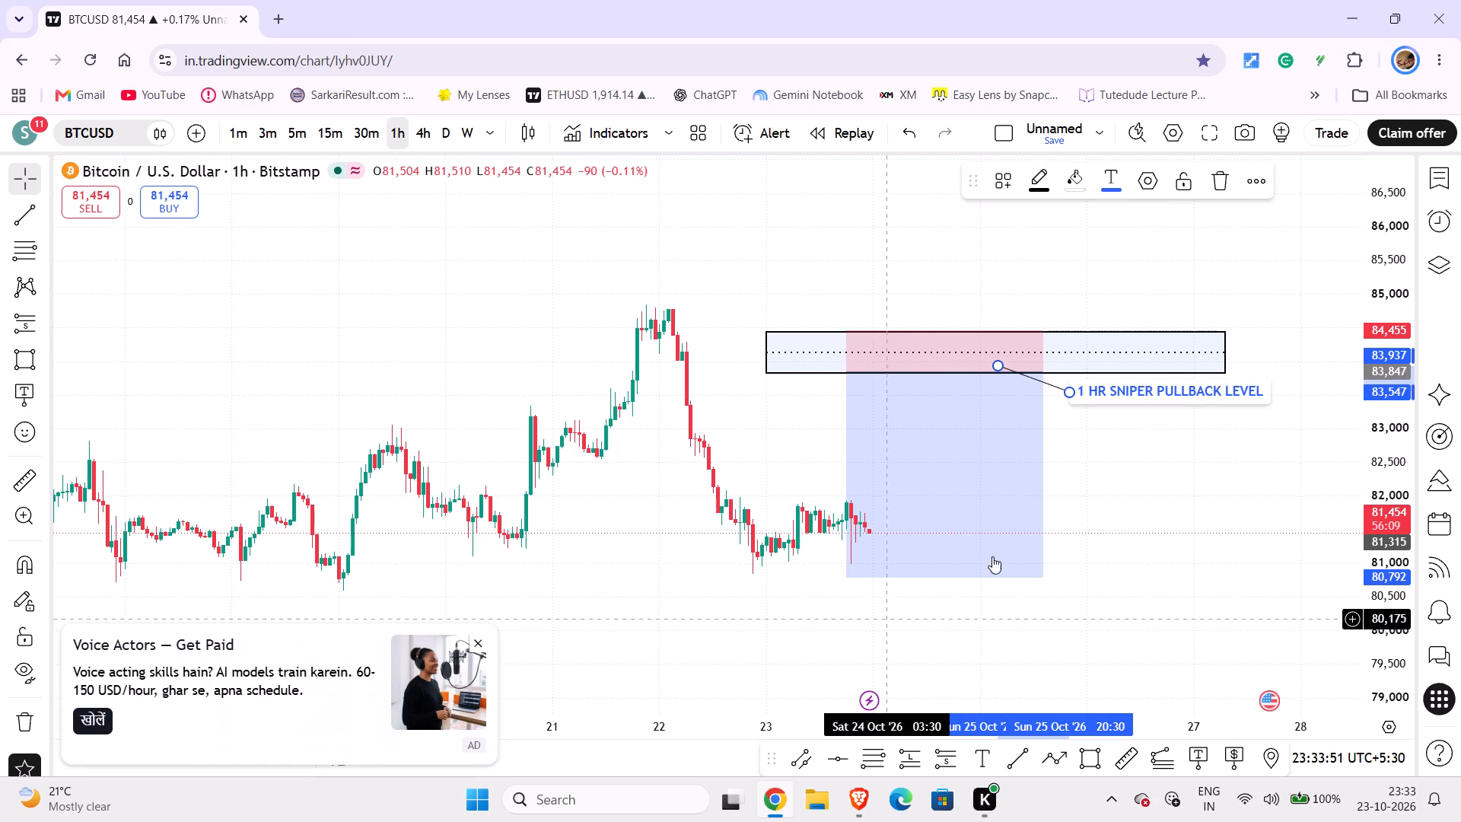
pyautogui.click(1167, 486)
# Set the pullback note's text size to 16.
pyautogui.doubleClick(1147, 386)
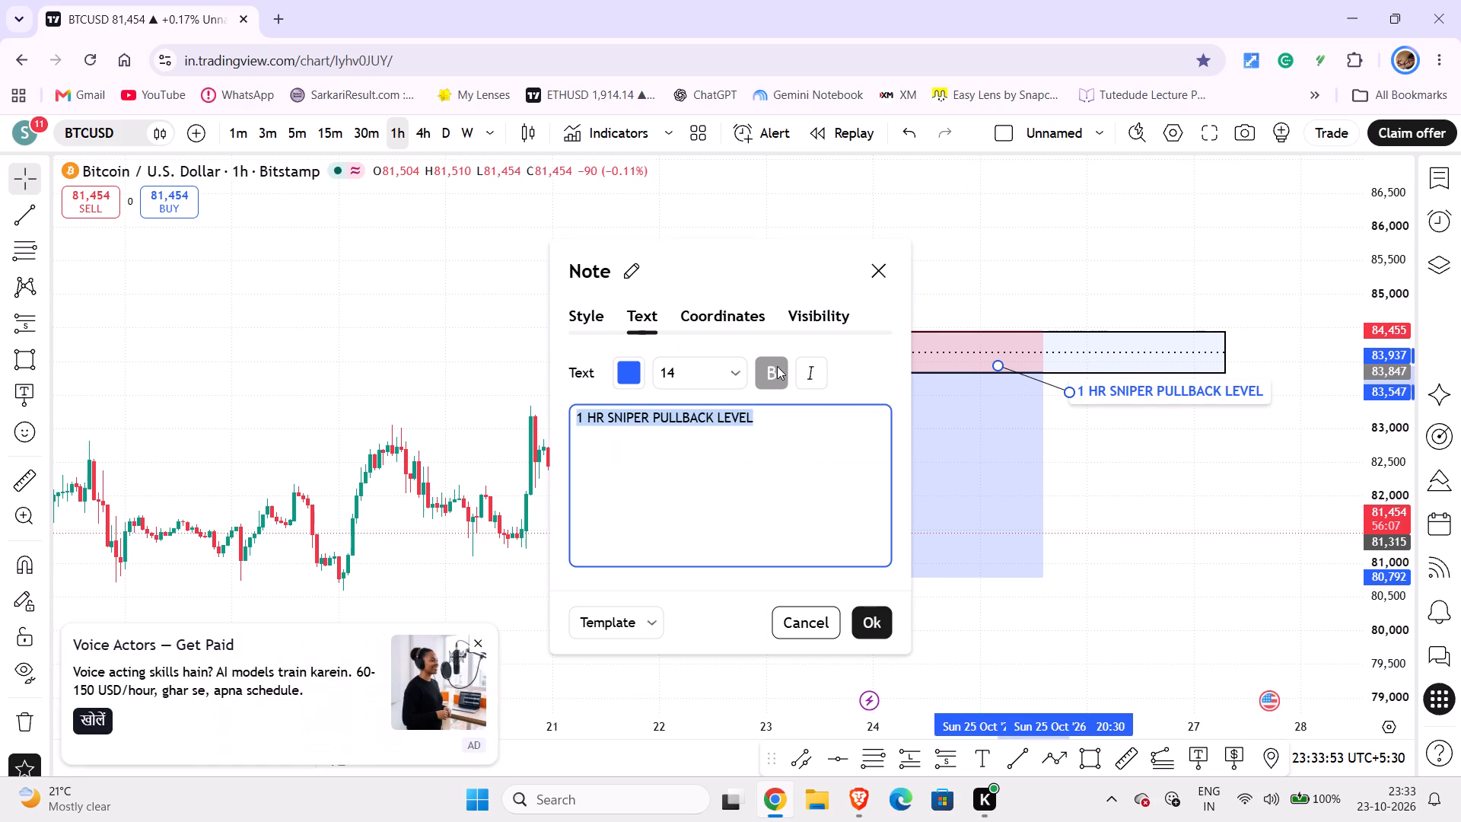
pyautogui.click(807, 371)
pyautogui.click(807, 371)
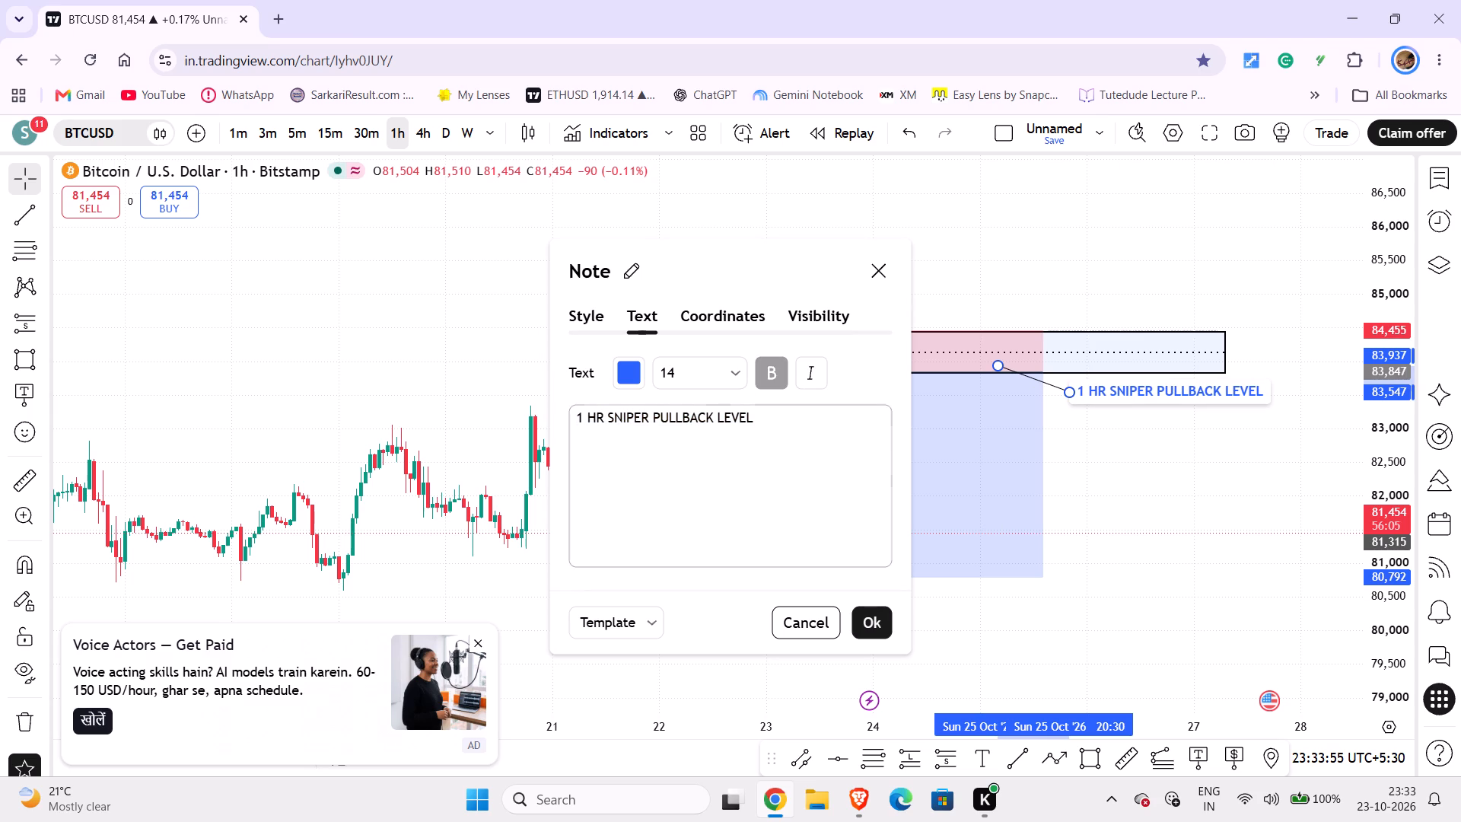
pyautogui.click(730, 371)
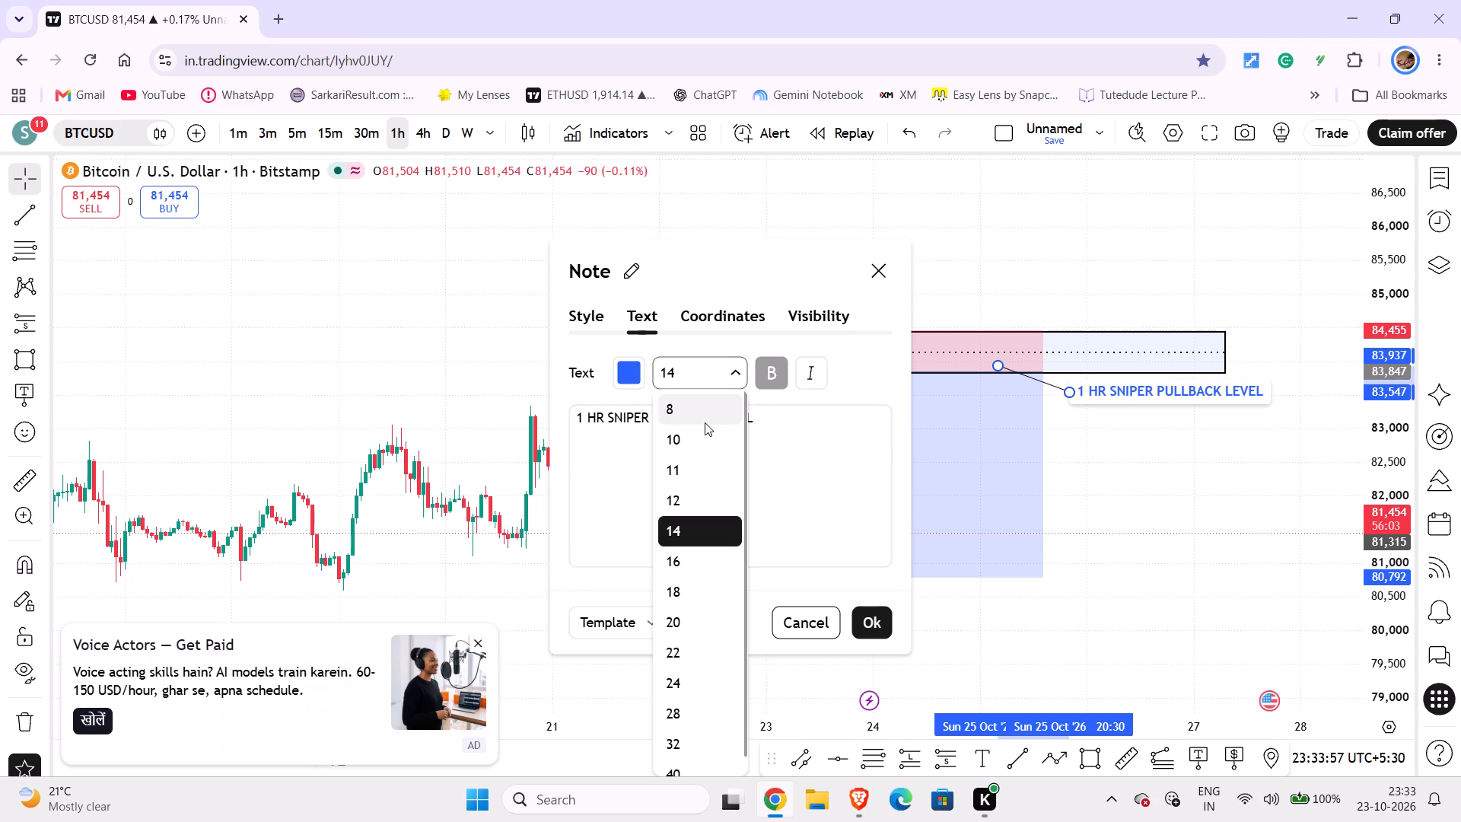
pyautogui.click(683, 570)
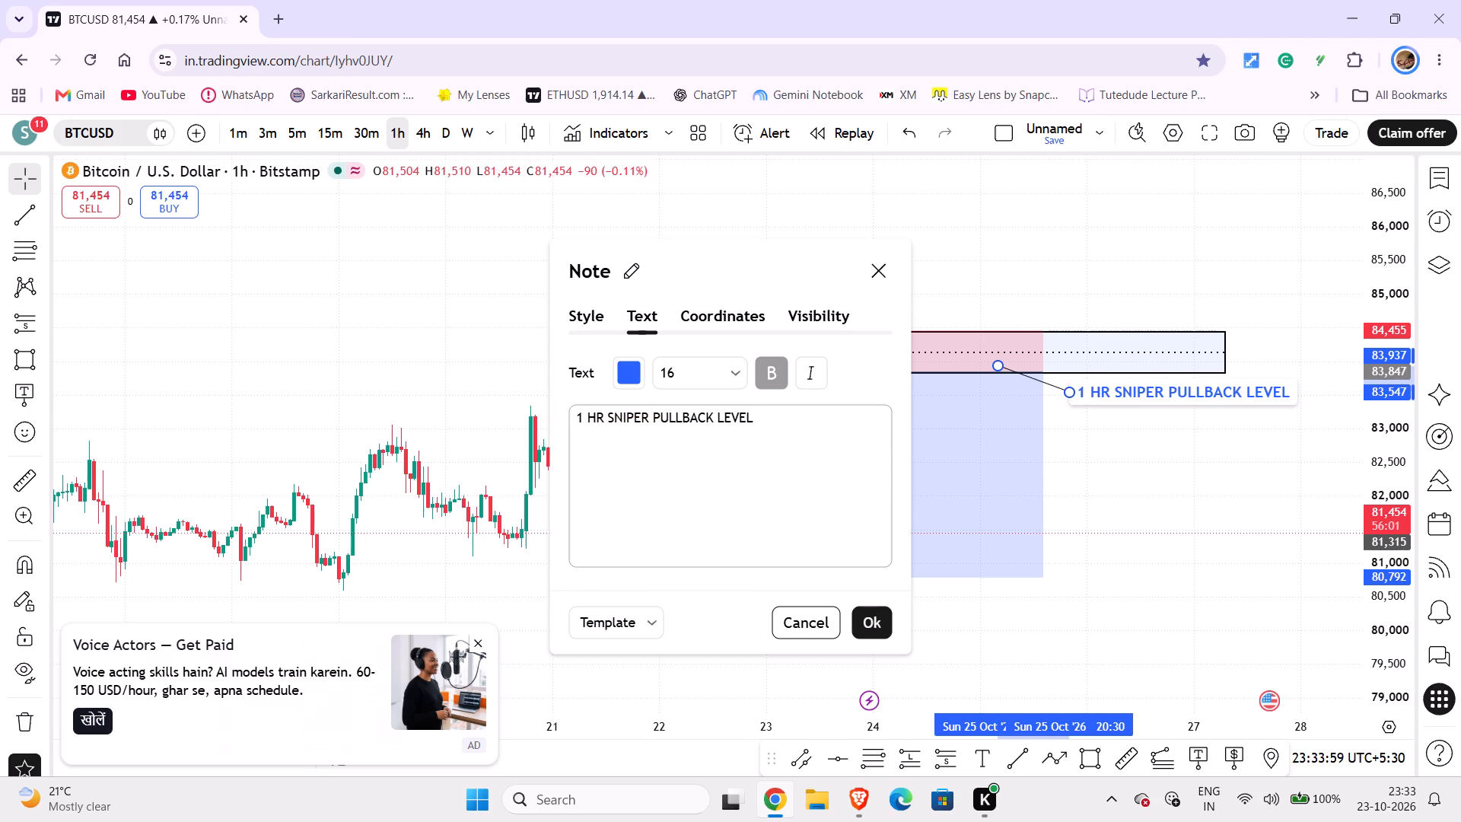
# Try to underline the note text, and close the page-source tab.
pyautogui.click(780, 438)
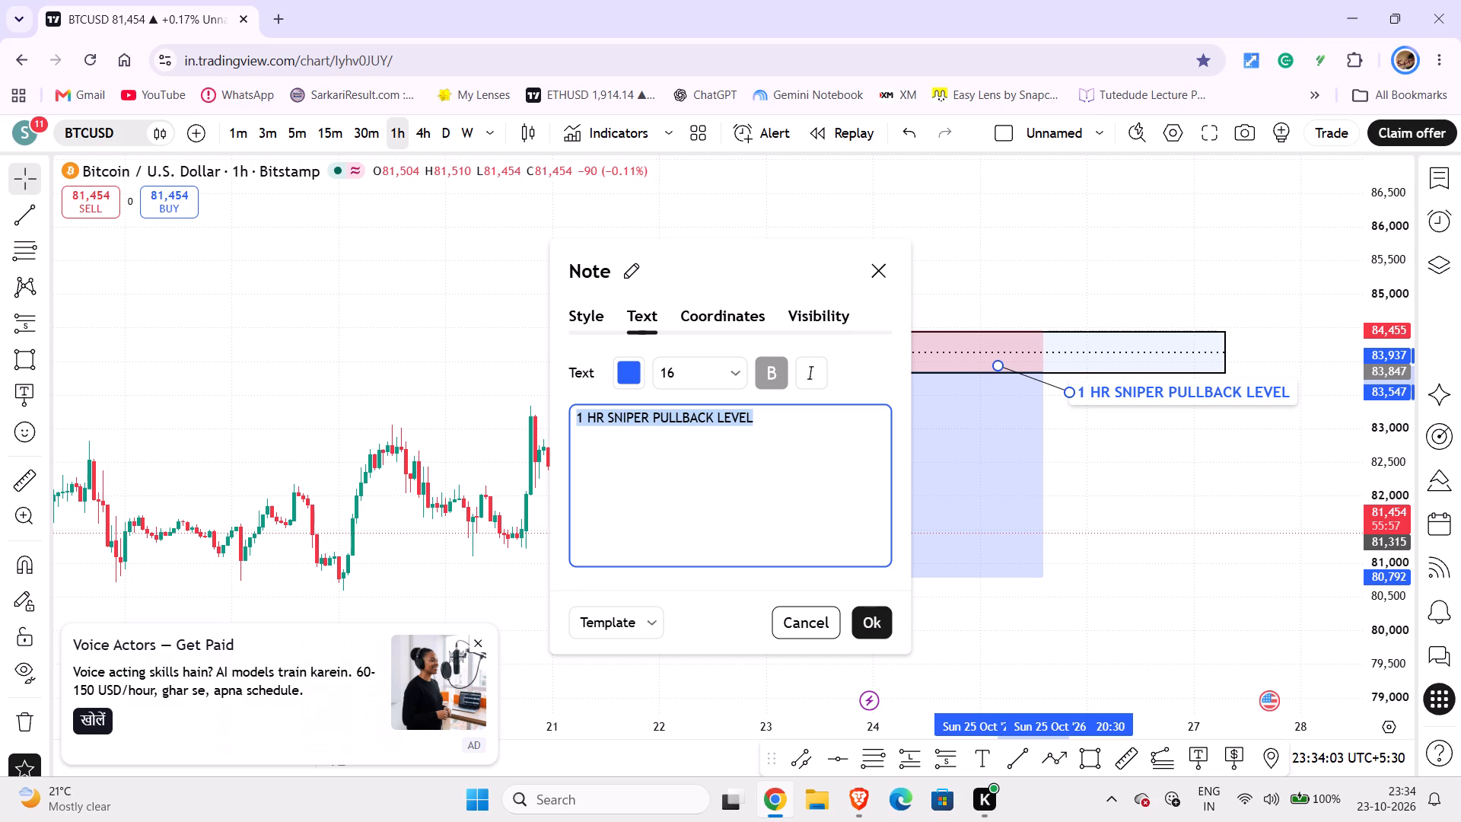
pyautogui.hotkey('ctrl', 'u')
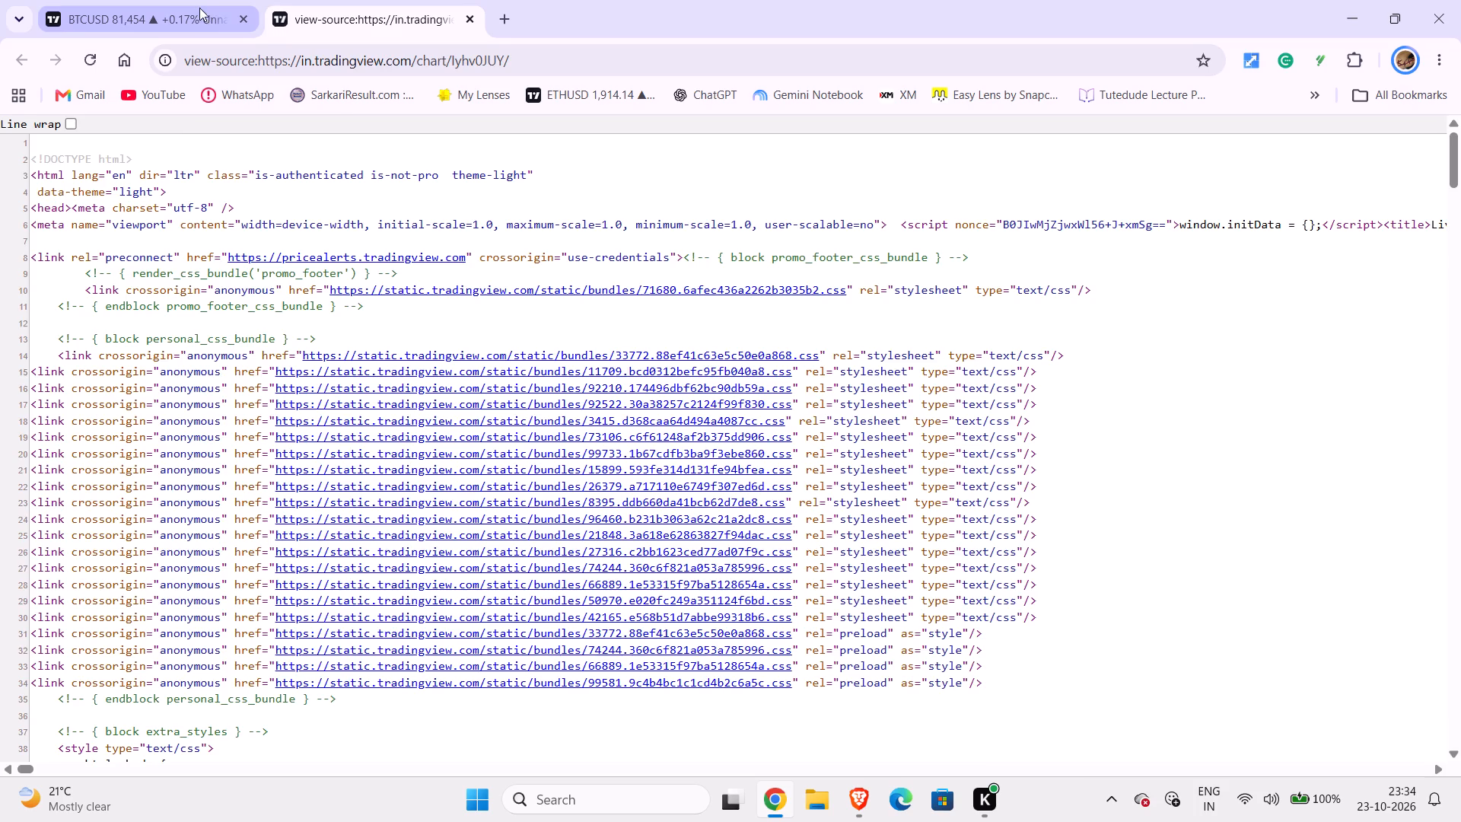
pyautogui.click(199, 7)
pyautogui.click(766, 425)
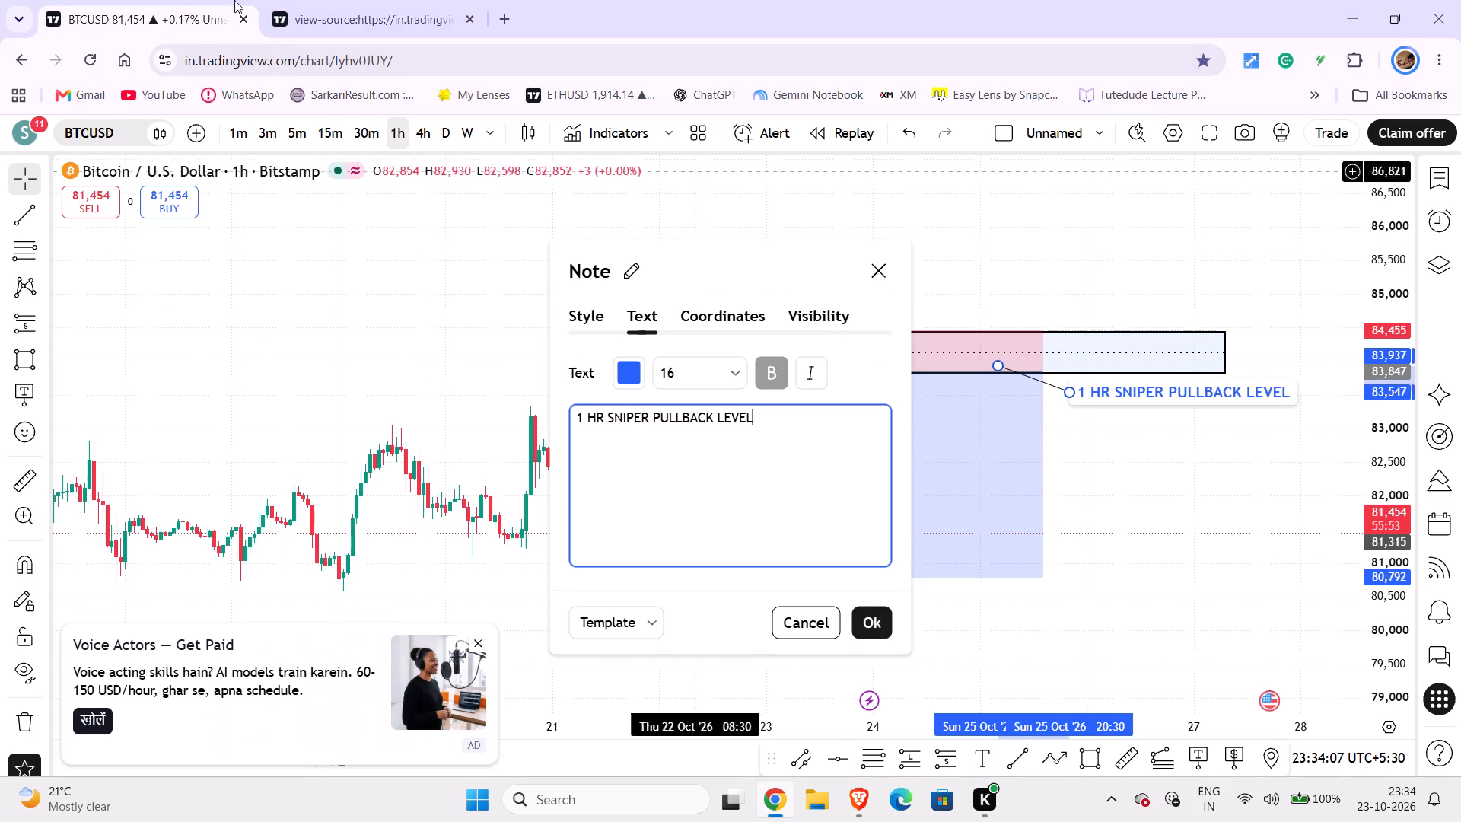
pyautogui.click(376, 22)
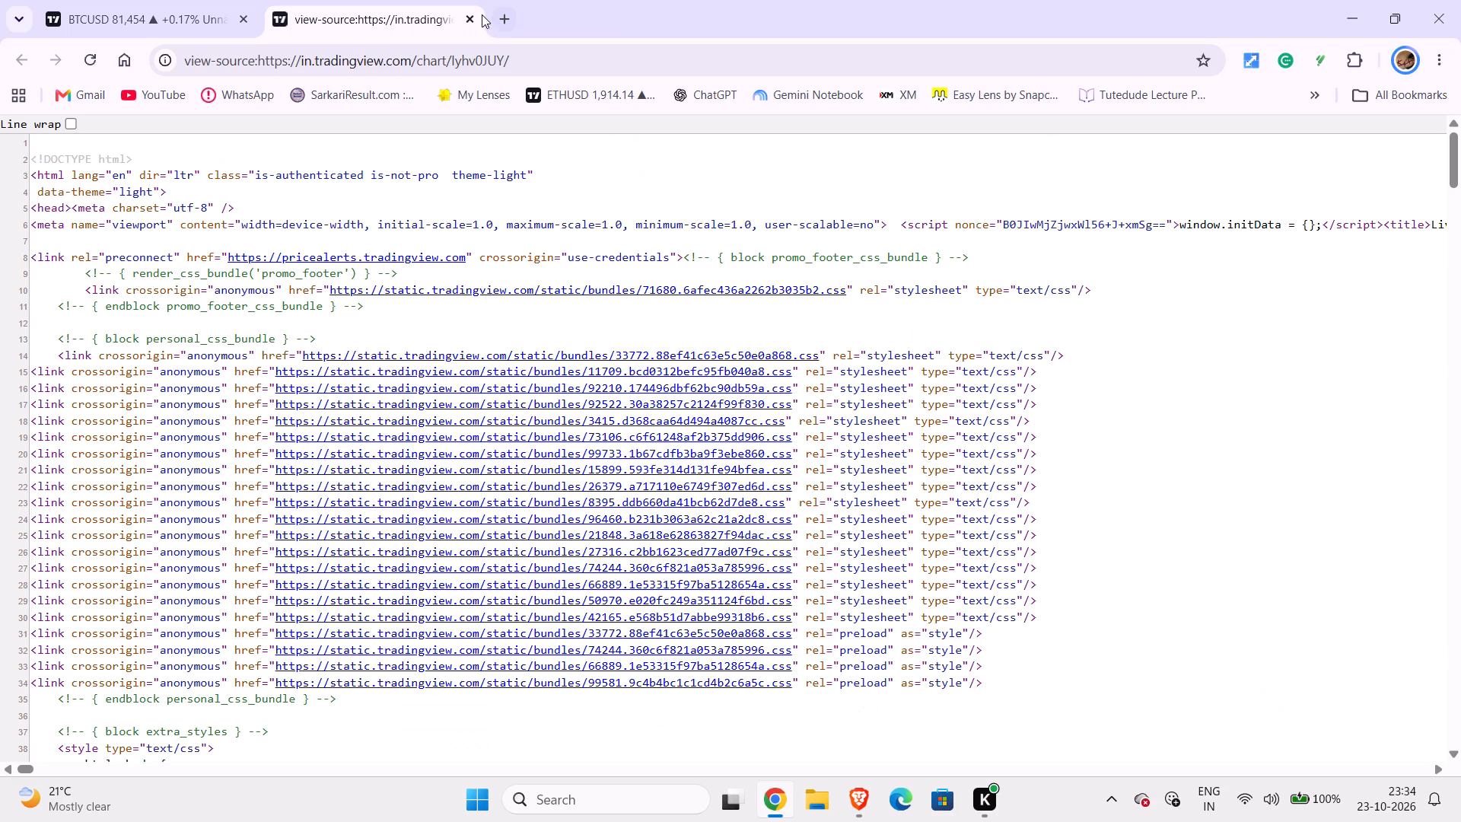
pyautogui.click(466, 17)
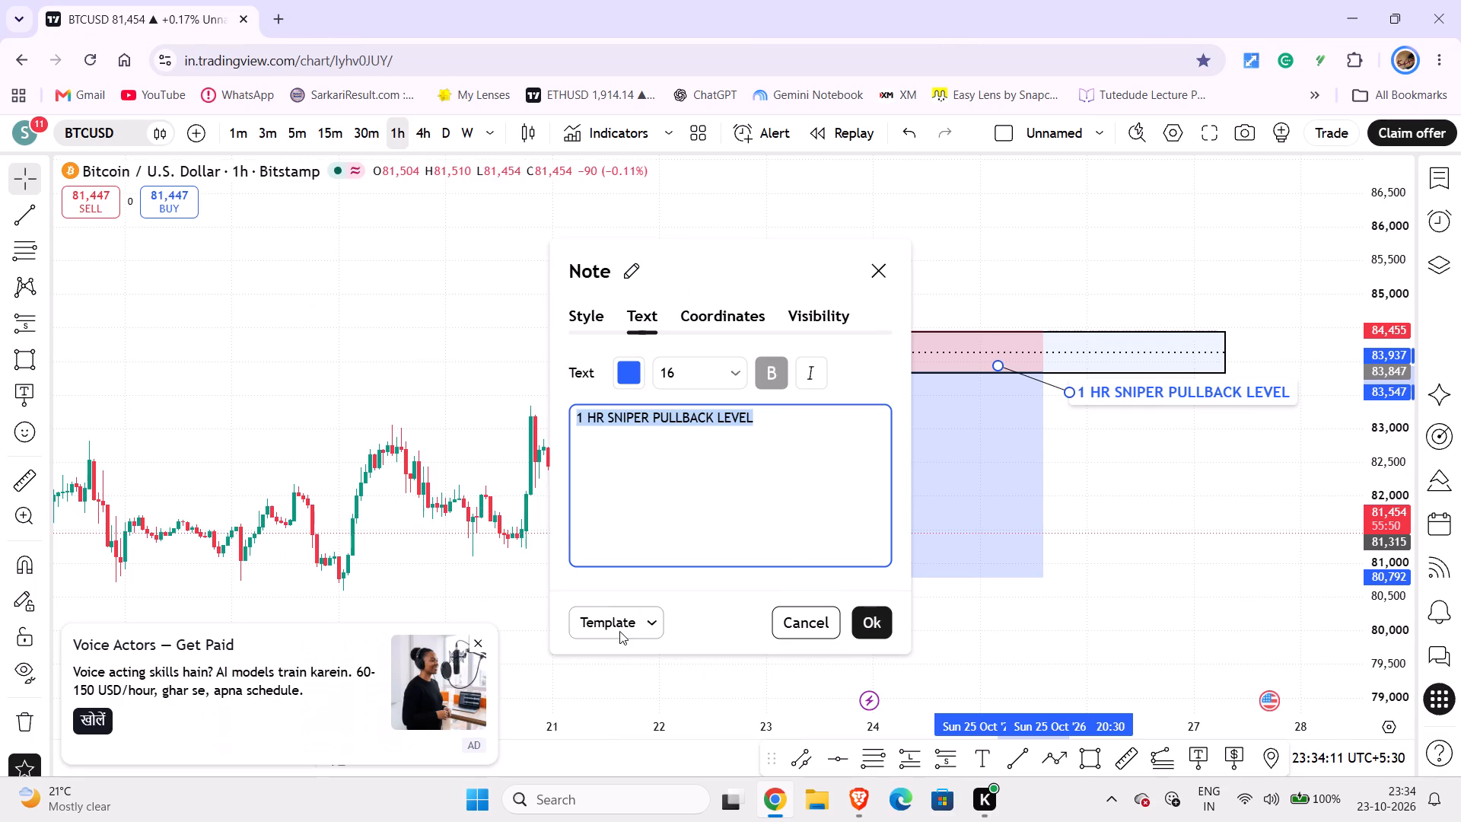
# Apply the note's text settings and deselect the note.
pyautogui.click(634, 632)
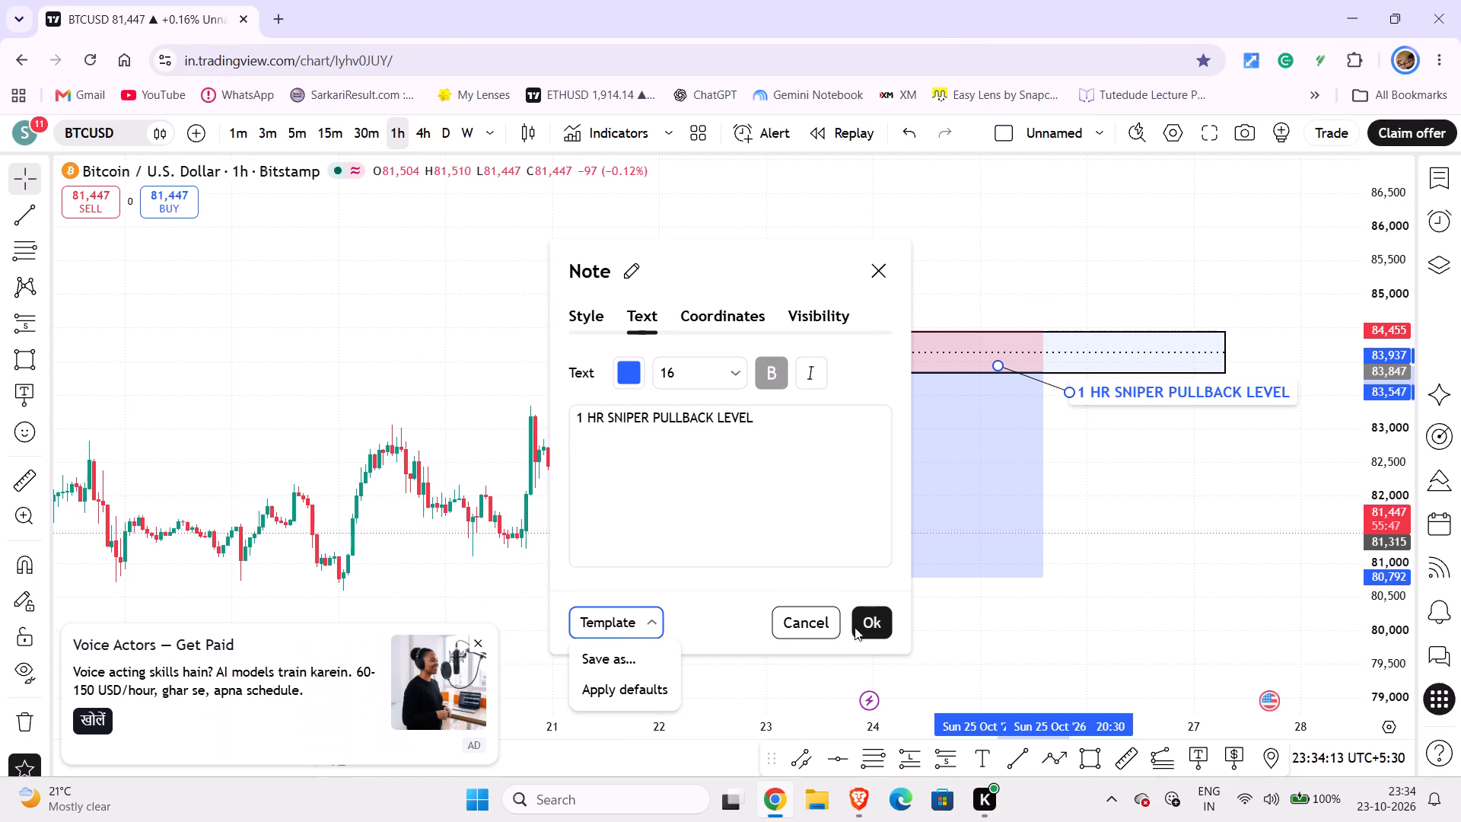
pyautogui.click(855, 626)
pyautogui.click(805, 495)
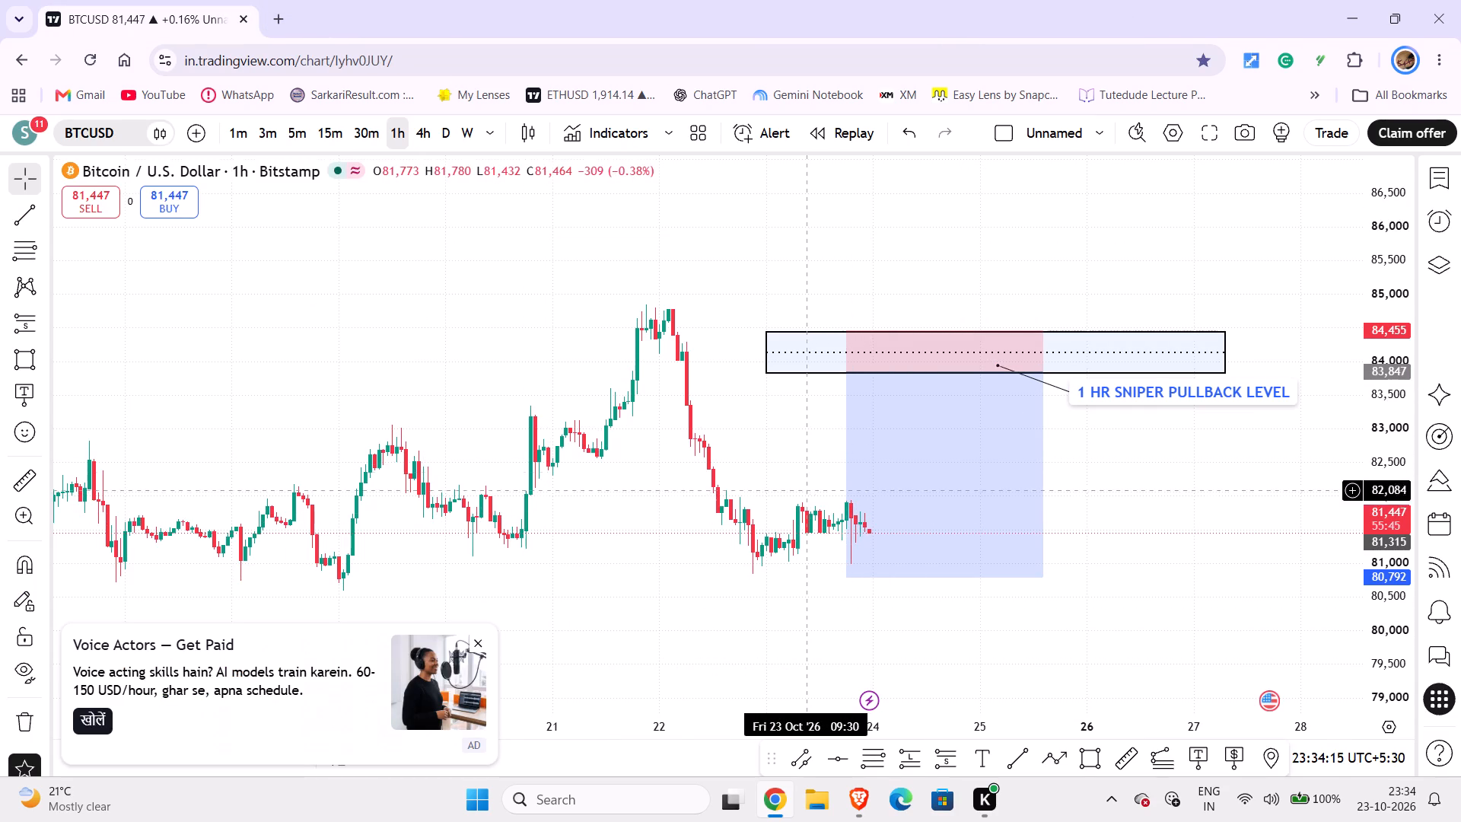
# Draw a Fib retracement from about 84,205 on 21 October down to about 81,504 on 22 October.
pyautogui.click(882, 757)
pyautogui.click(610, 348)
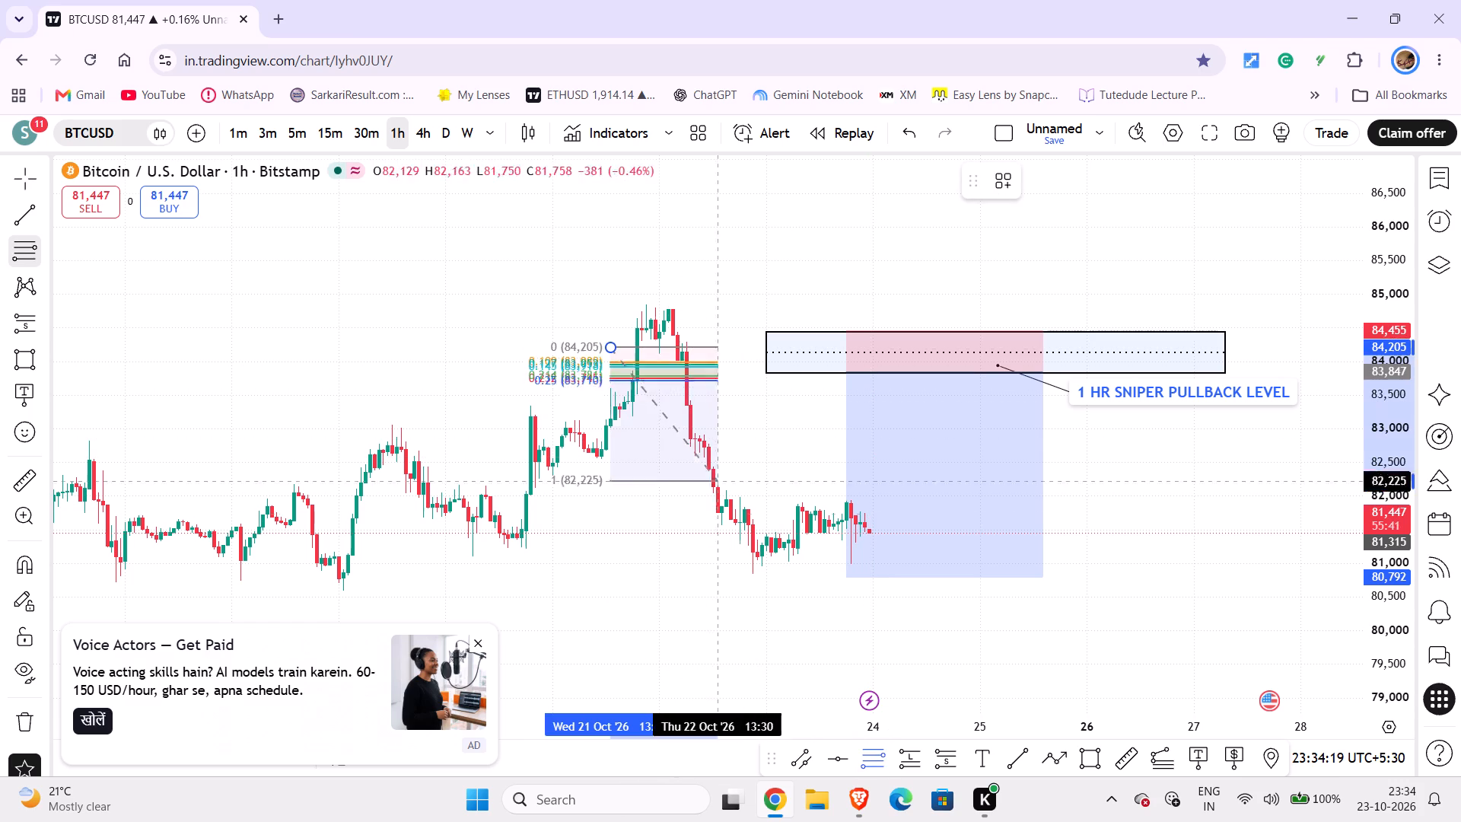
pyautogui.click(749, 530)
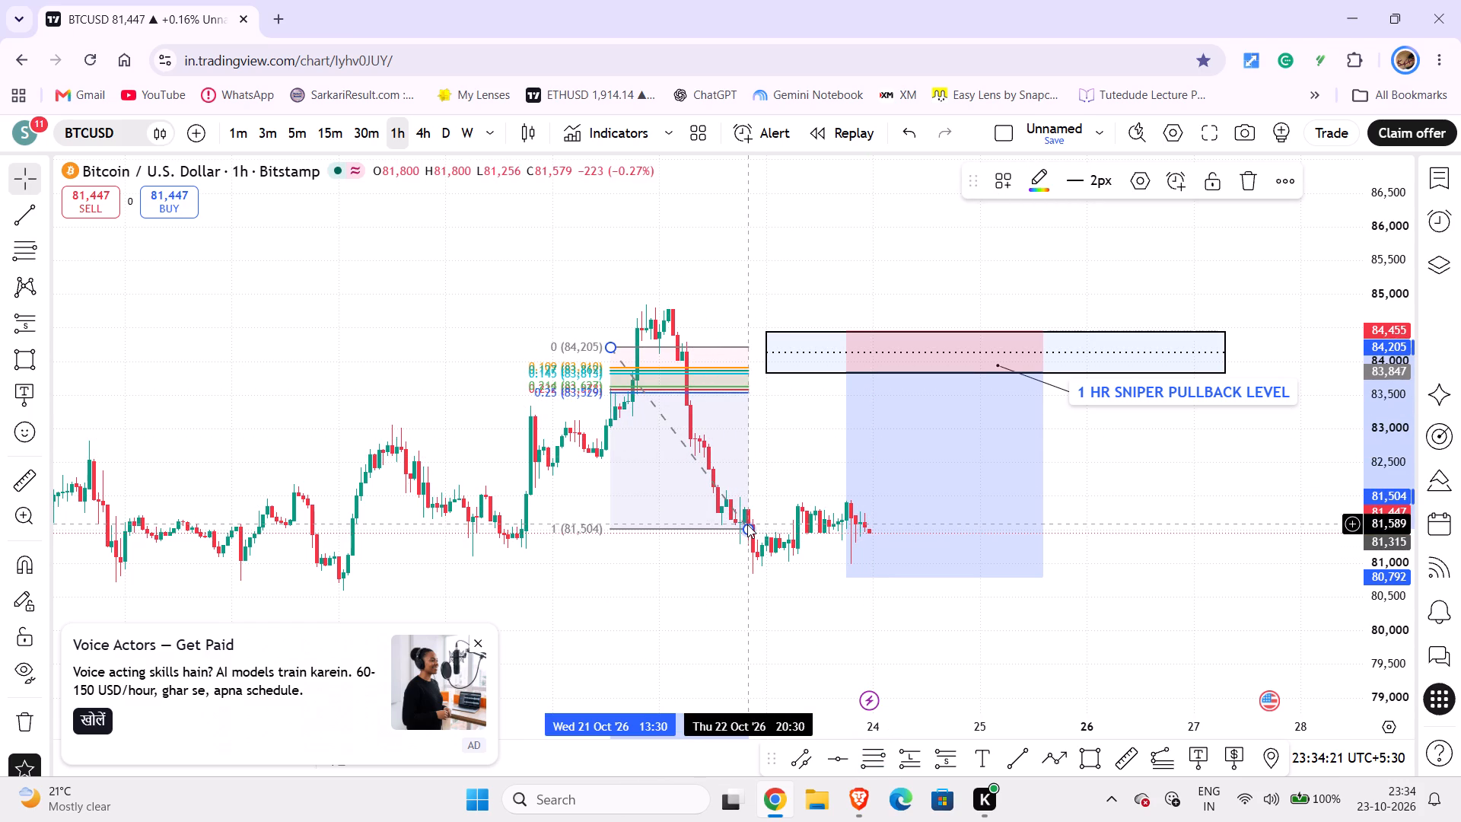
pyautogui.rightClick(747, 524)
pyautogui.click(744, 530)
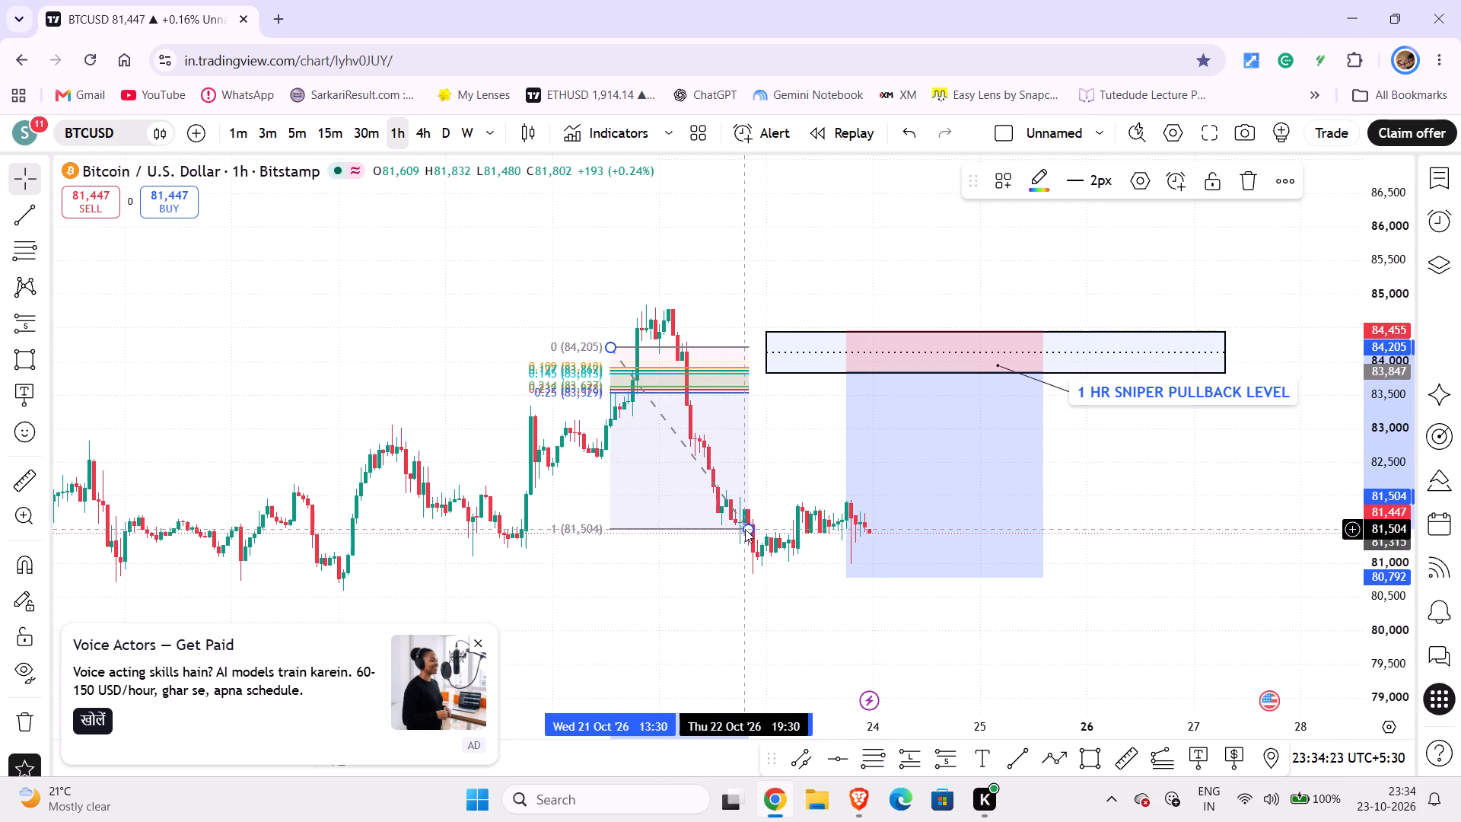
pyautogui.rightClick(745, 529)
pyautogui.doubleClick(745, 529)
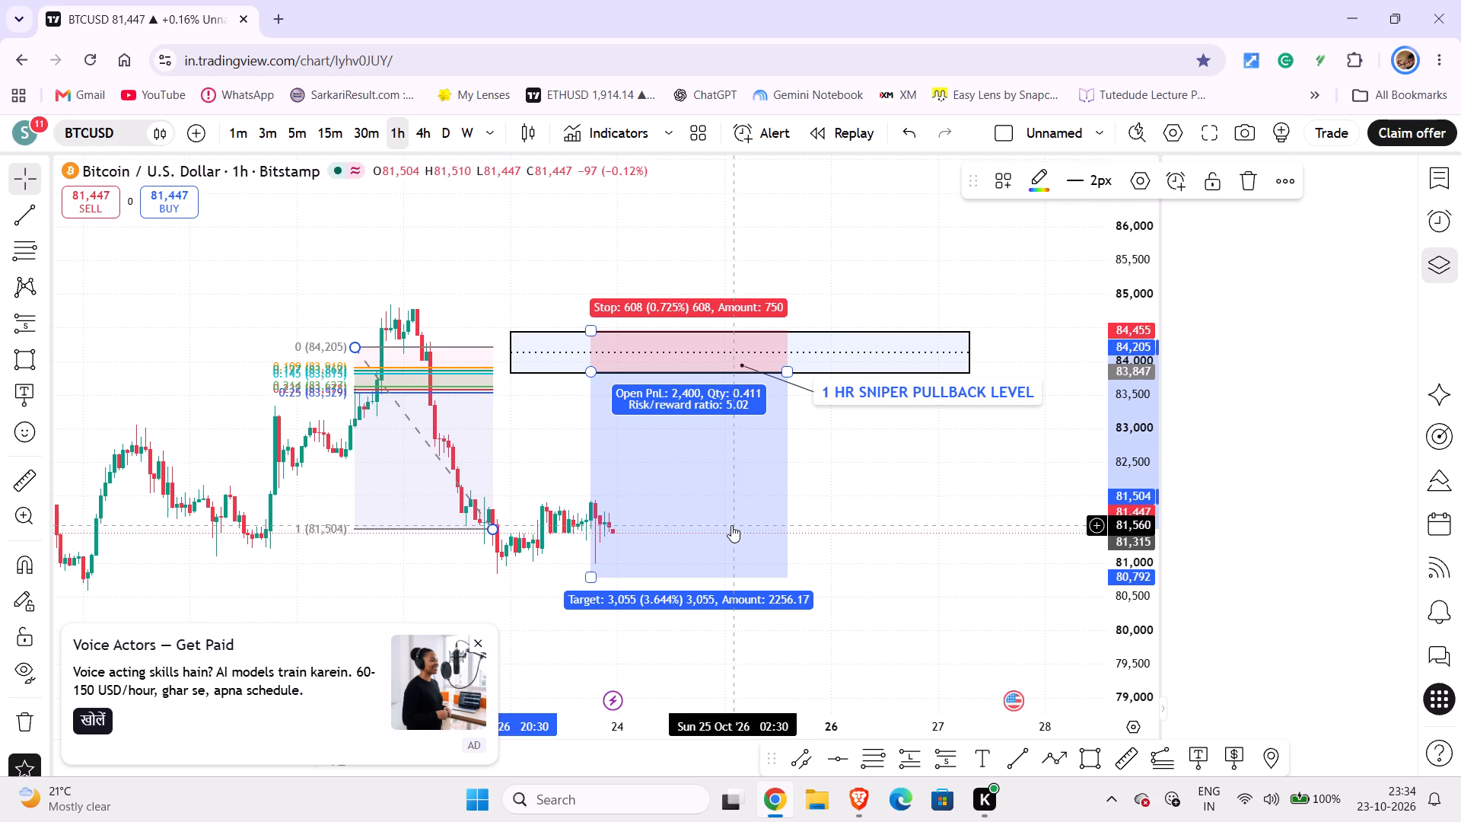
# Open the symbol watchlist beside the chart.
pyautogui.click(1446, 167)
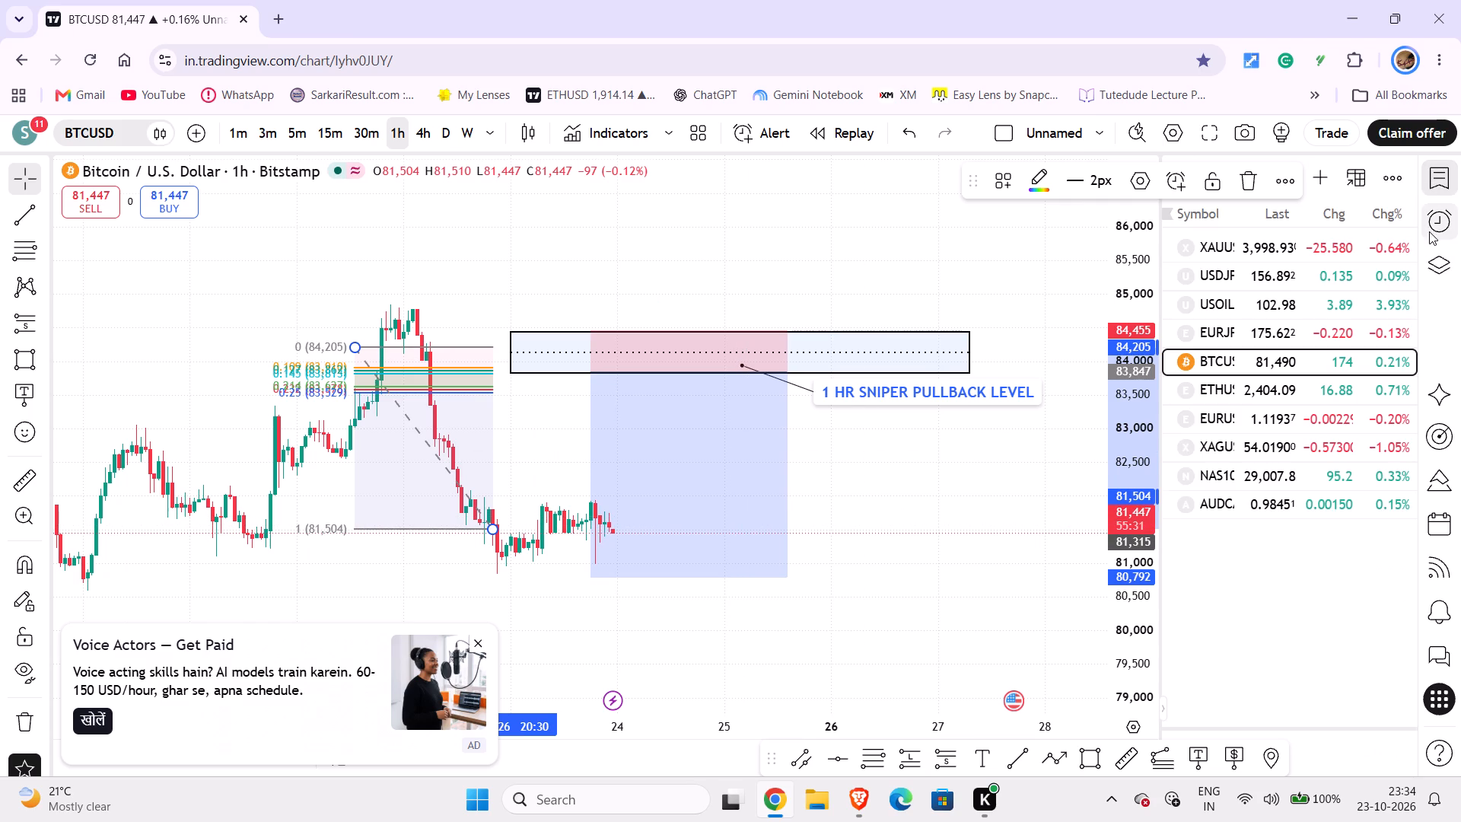
# Close the symbol watchlist beside the chart.
pyautogui.click(1443, 183)
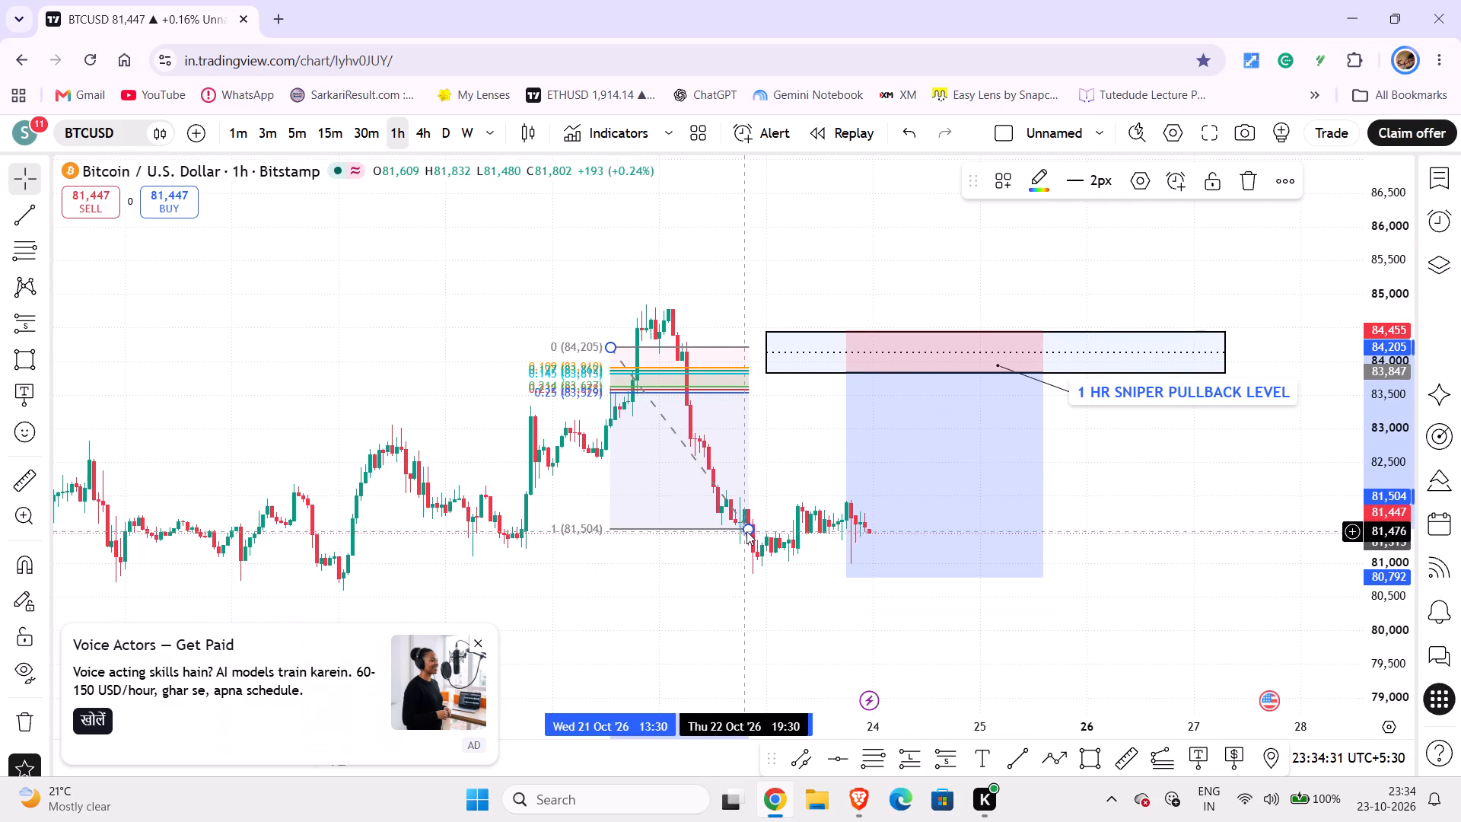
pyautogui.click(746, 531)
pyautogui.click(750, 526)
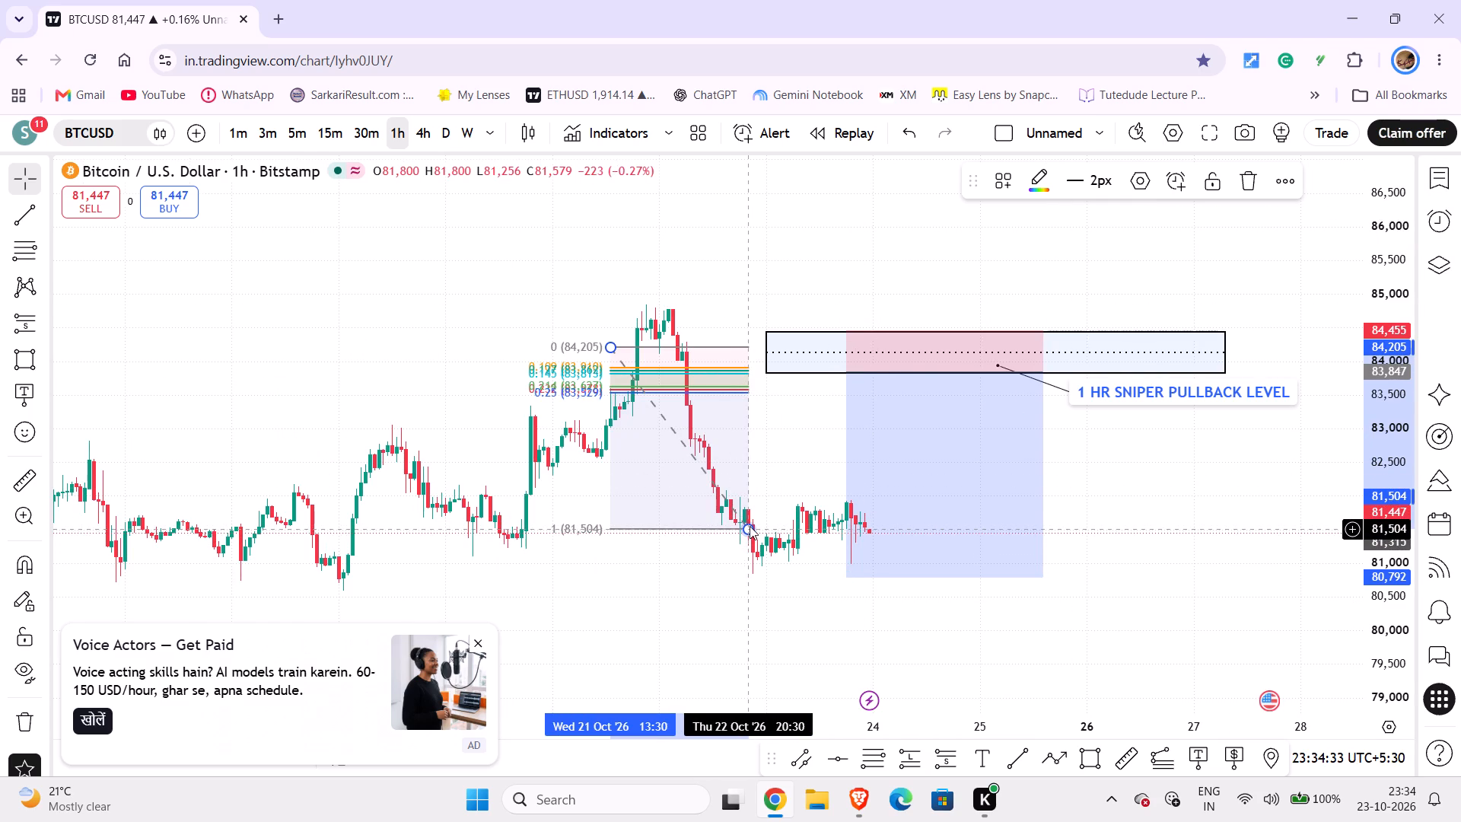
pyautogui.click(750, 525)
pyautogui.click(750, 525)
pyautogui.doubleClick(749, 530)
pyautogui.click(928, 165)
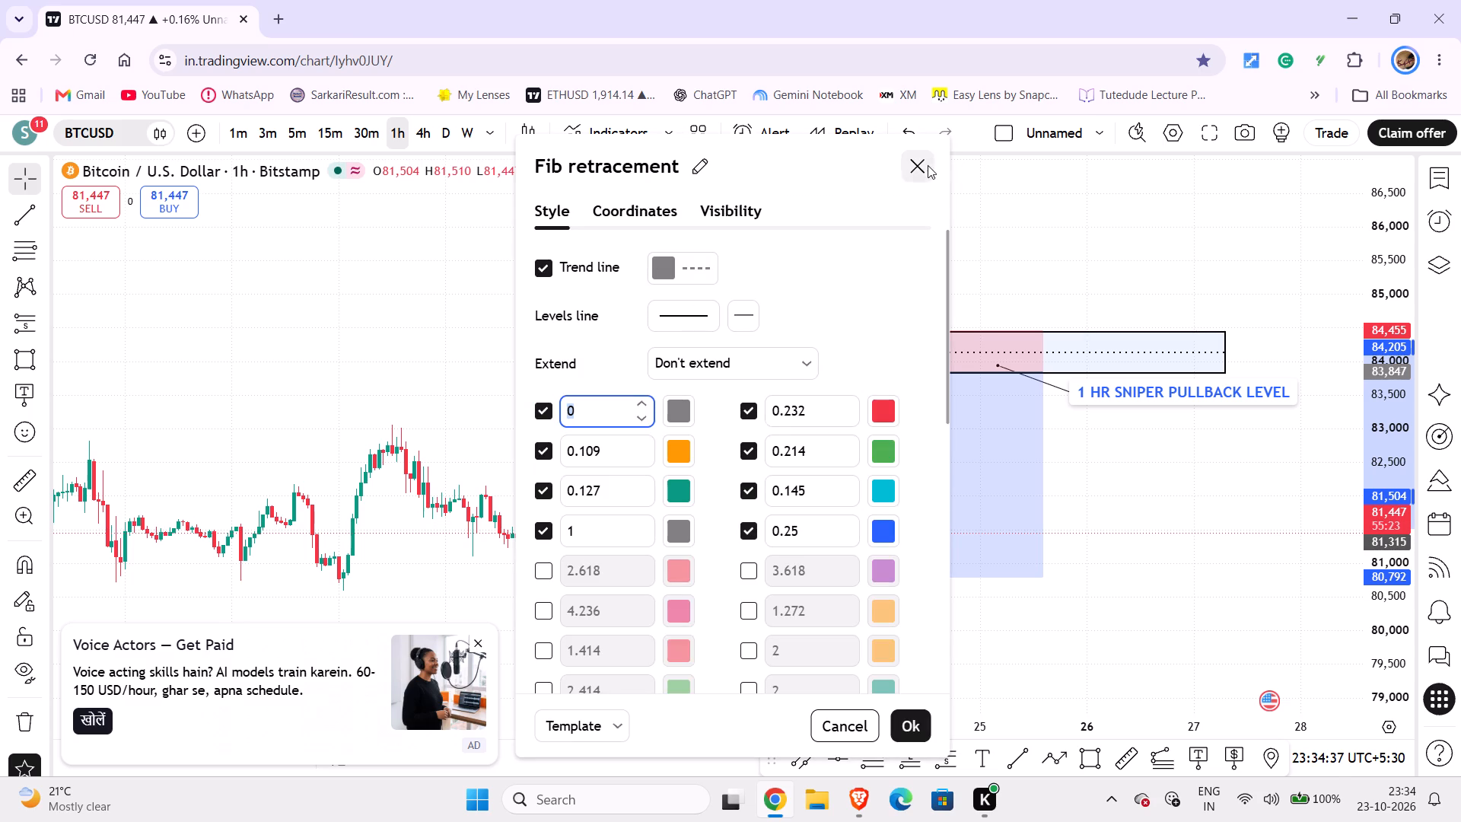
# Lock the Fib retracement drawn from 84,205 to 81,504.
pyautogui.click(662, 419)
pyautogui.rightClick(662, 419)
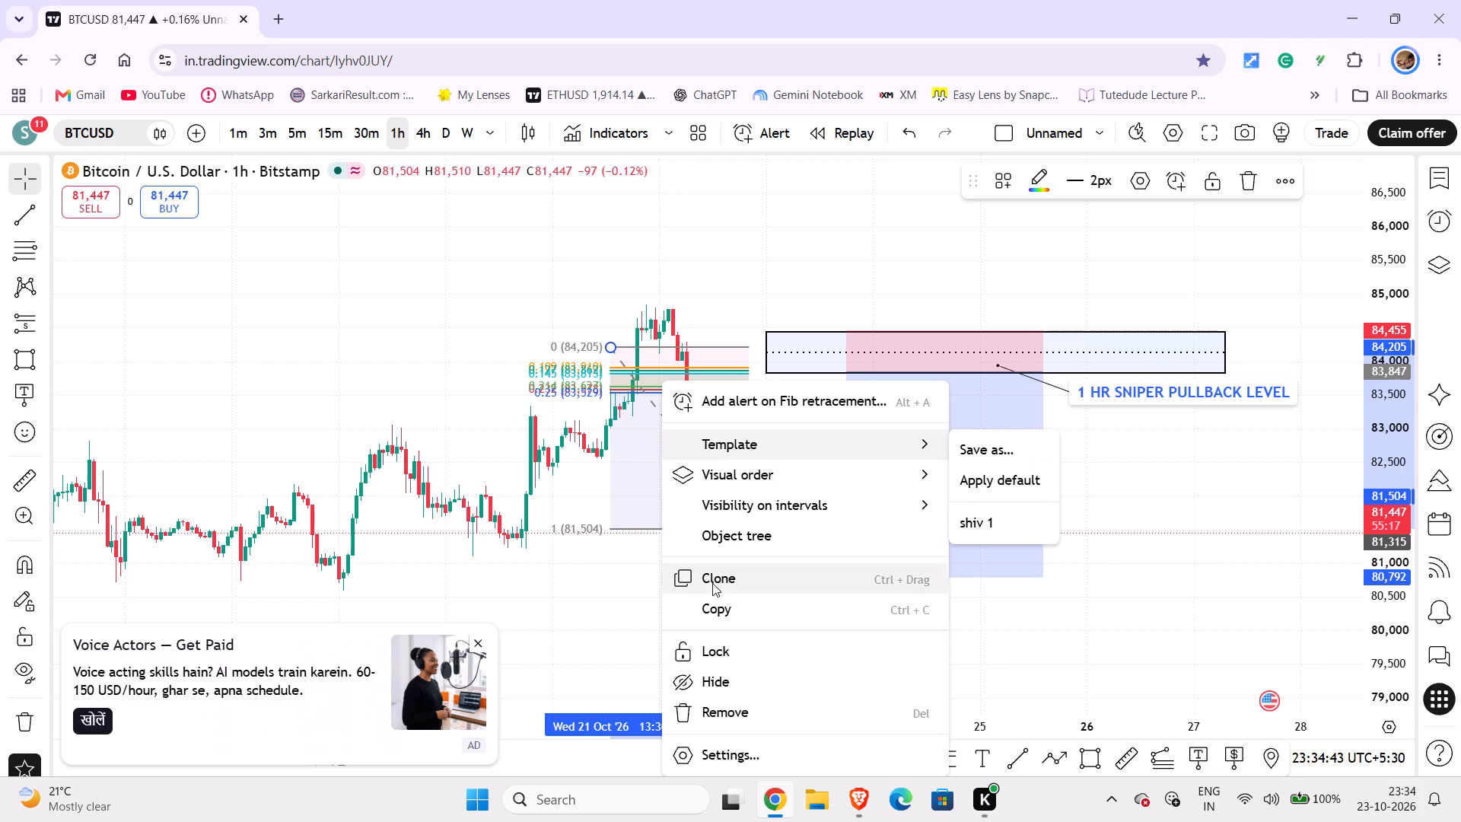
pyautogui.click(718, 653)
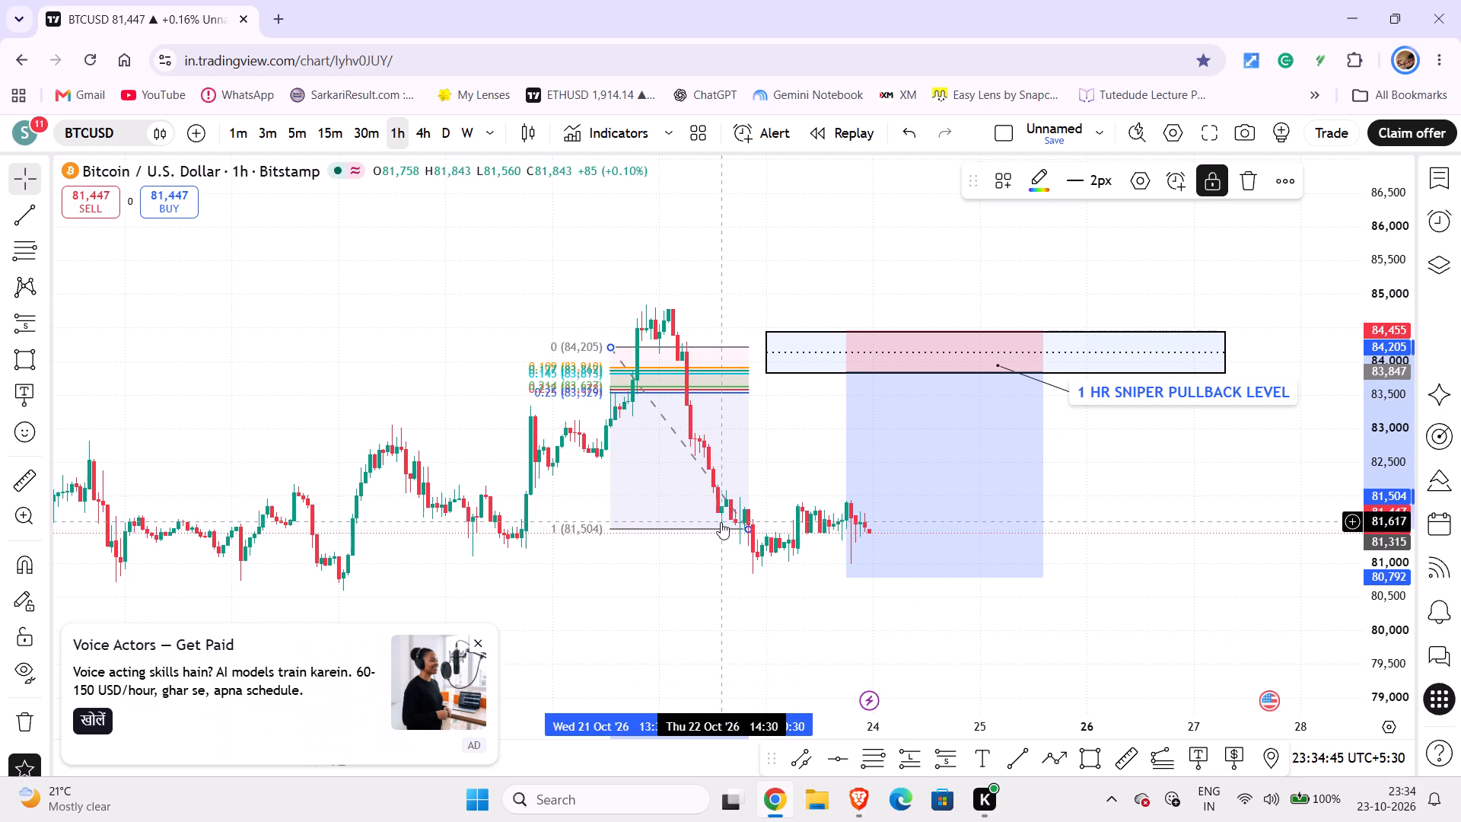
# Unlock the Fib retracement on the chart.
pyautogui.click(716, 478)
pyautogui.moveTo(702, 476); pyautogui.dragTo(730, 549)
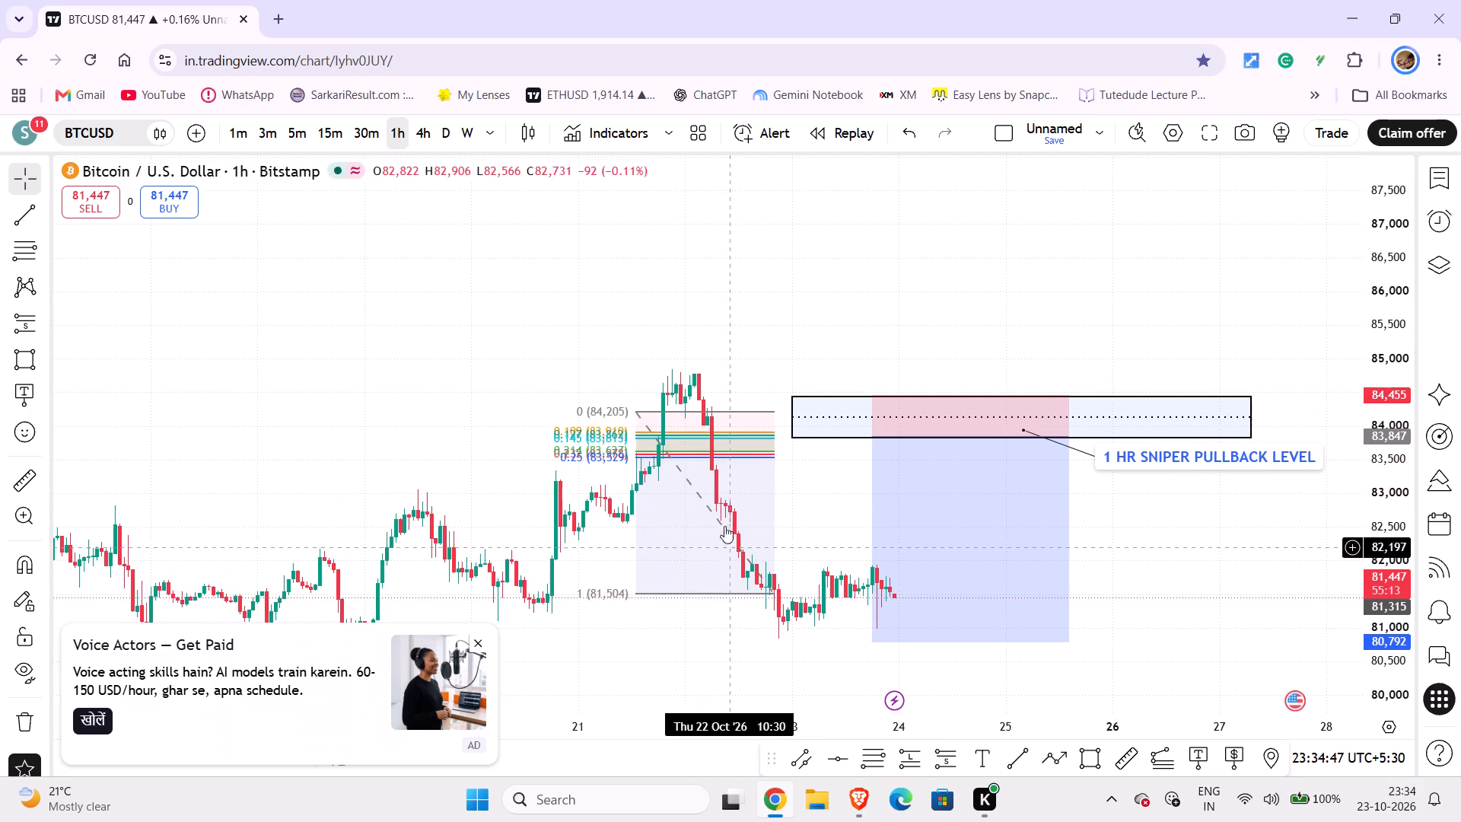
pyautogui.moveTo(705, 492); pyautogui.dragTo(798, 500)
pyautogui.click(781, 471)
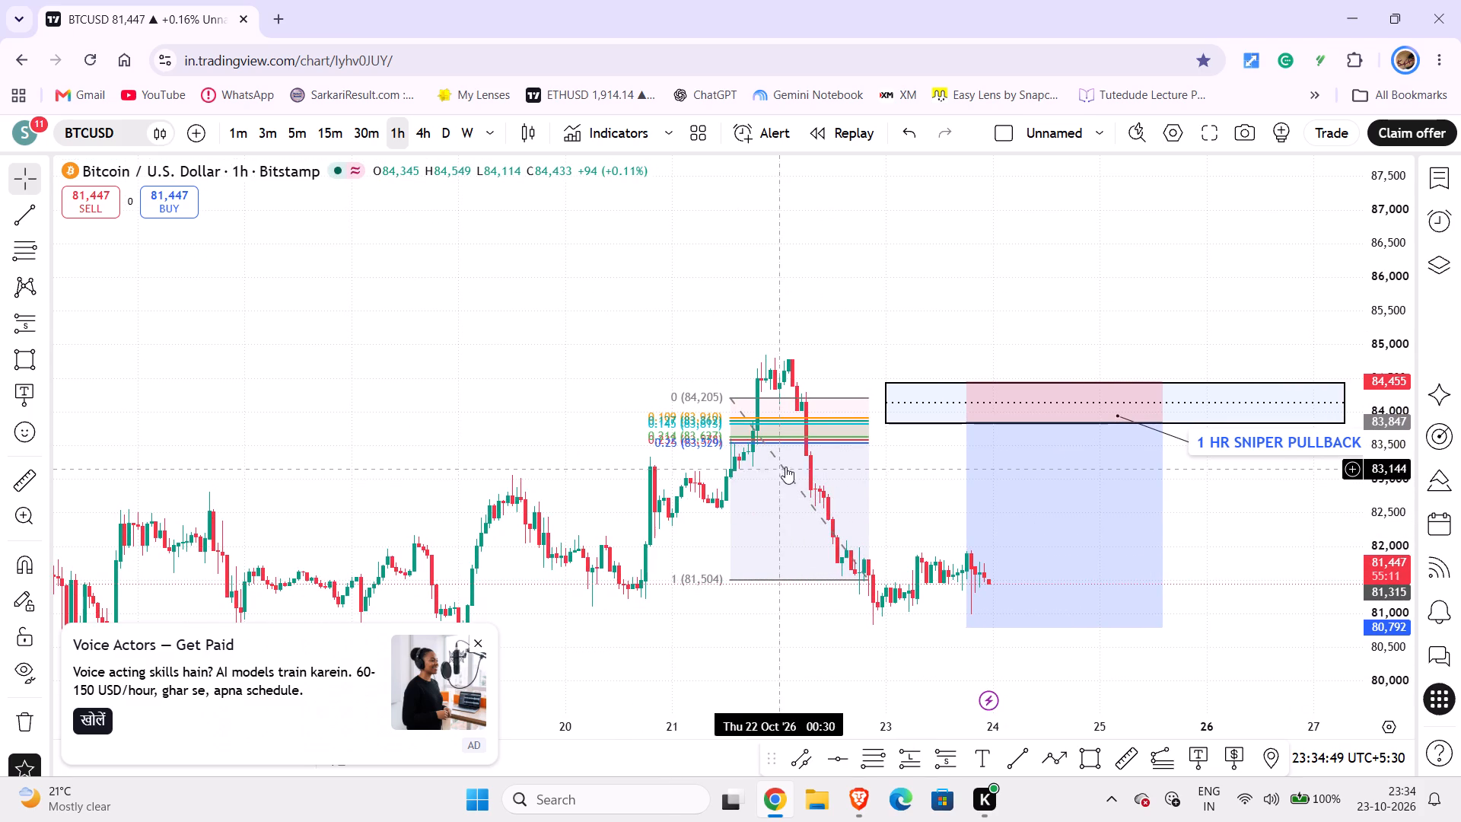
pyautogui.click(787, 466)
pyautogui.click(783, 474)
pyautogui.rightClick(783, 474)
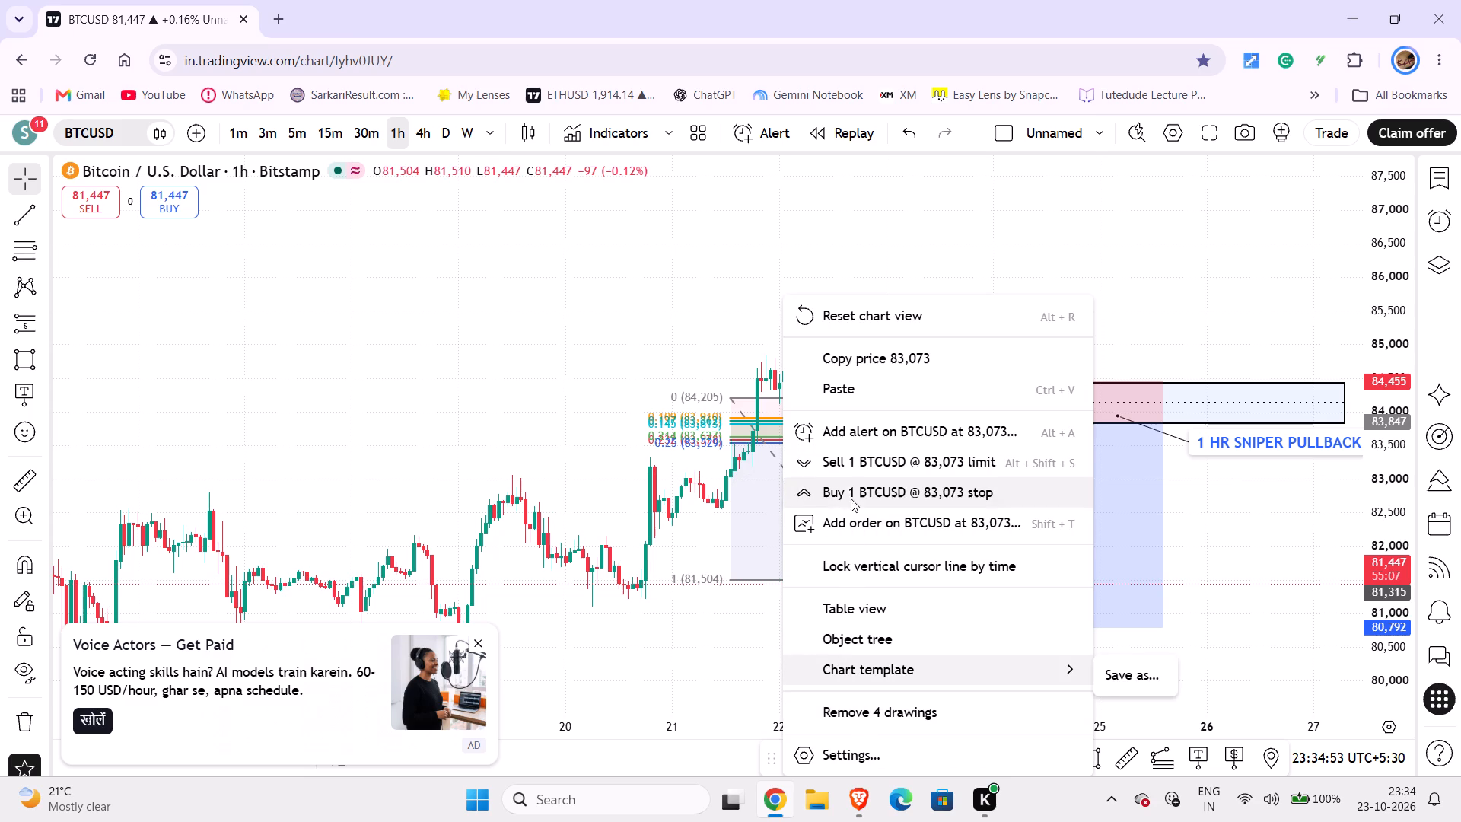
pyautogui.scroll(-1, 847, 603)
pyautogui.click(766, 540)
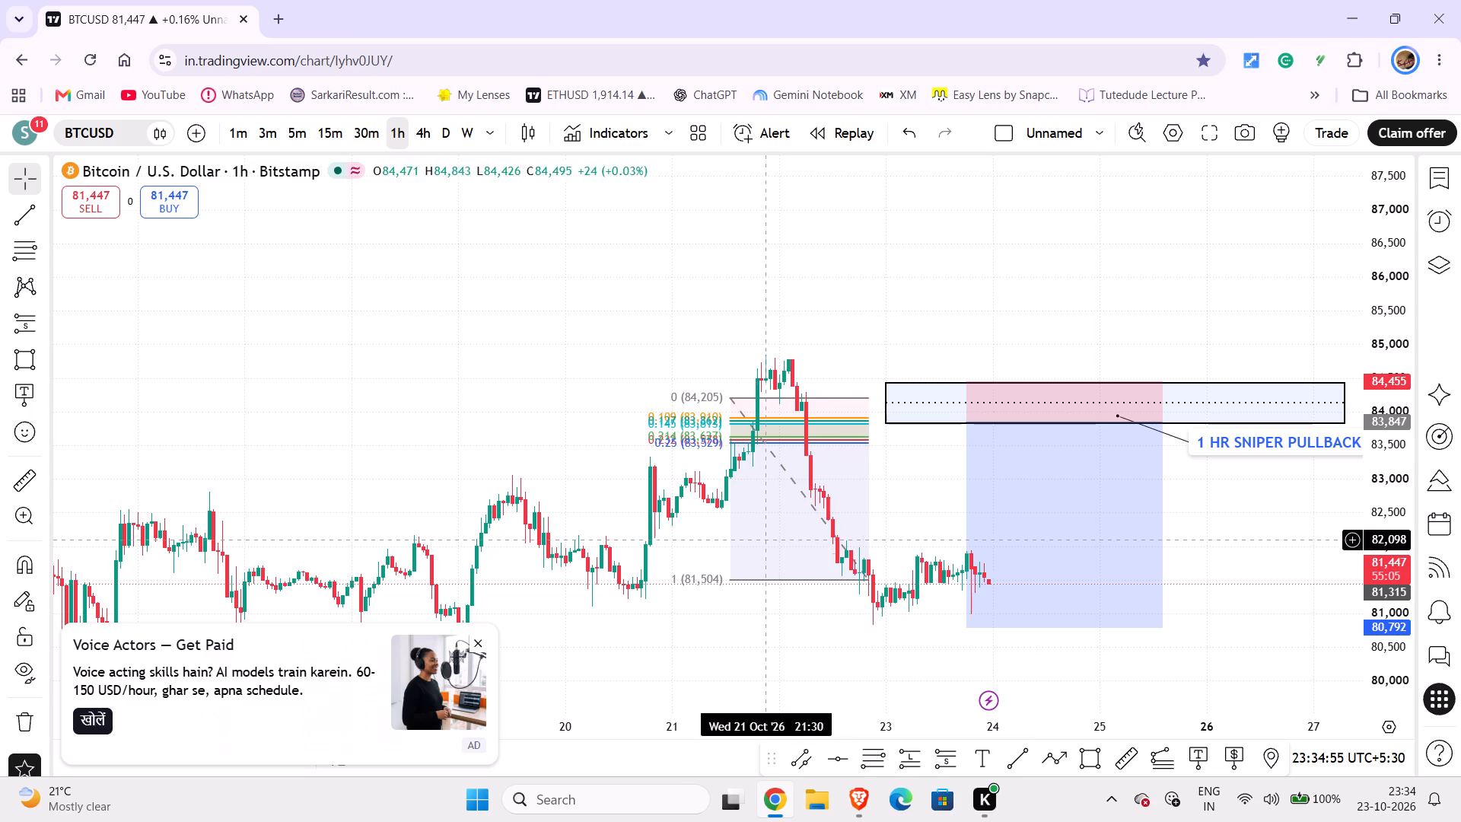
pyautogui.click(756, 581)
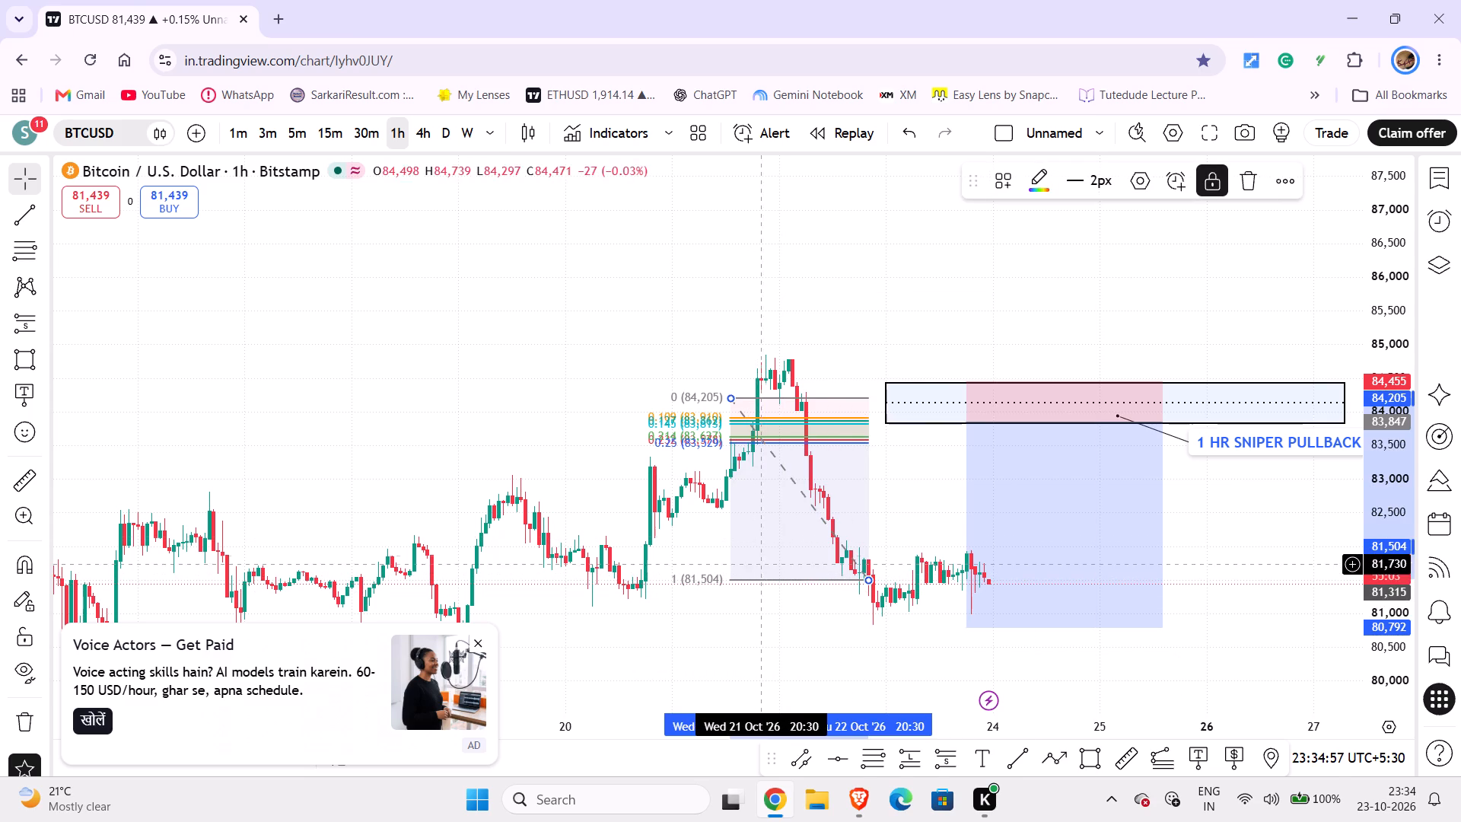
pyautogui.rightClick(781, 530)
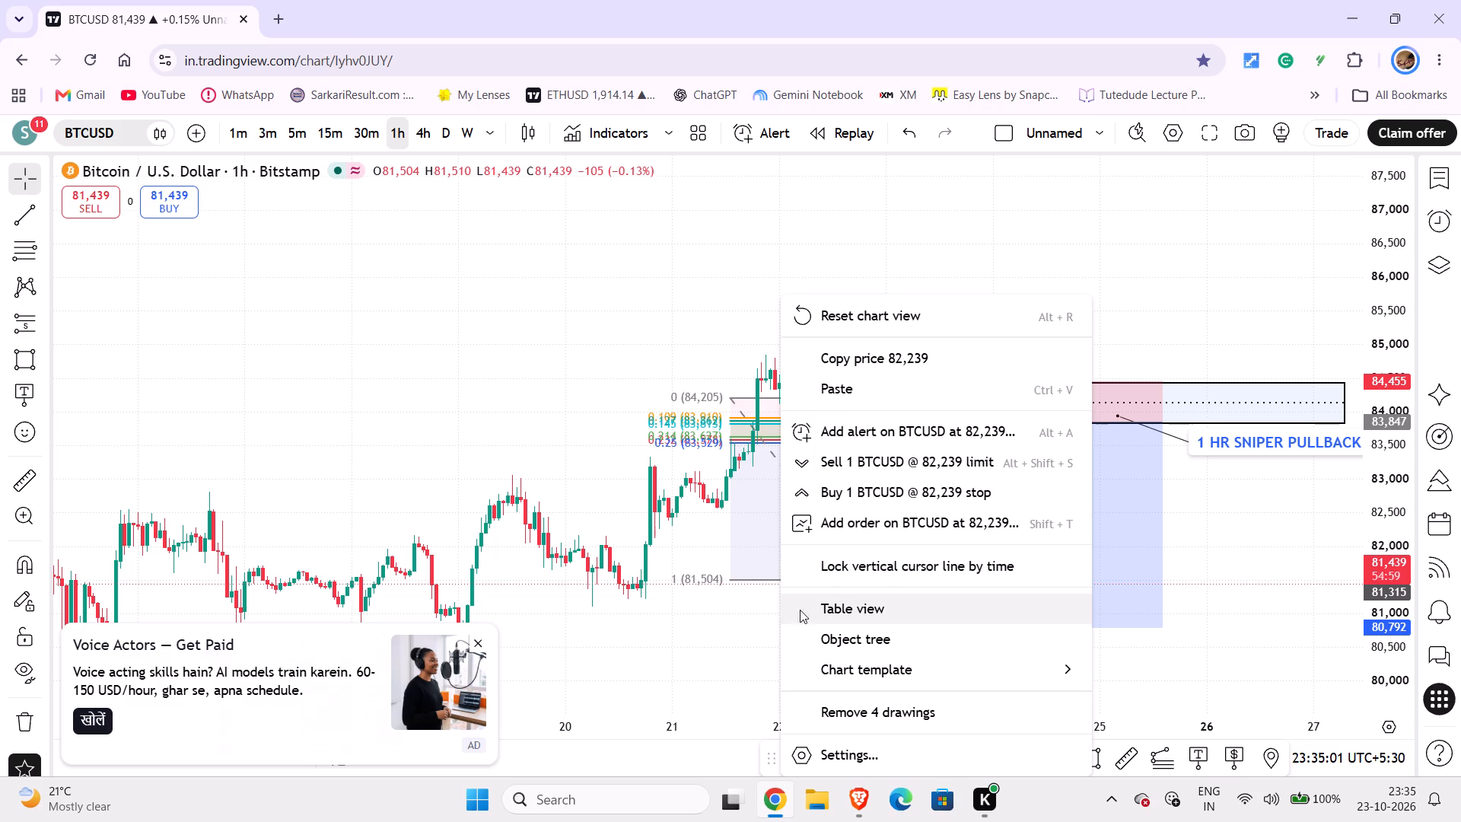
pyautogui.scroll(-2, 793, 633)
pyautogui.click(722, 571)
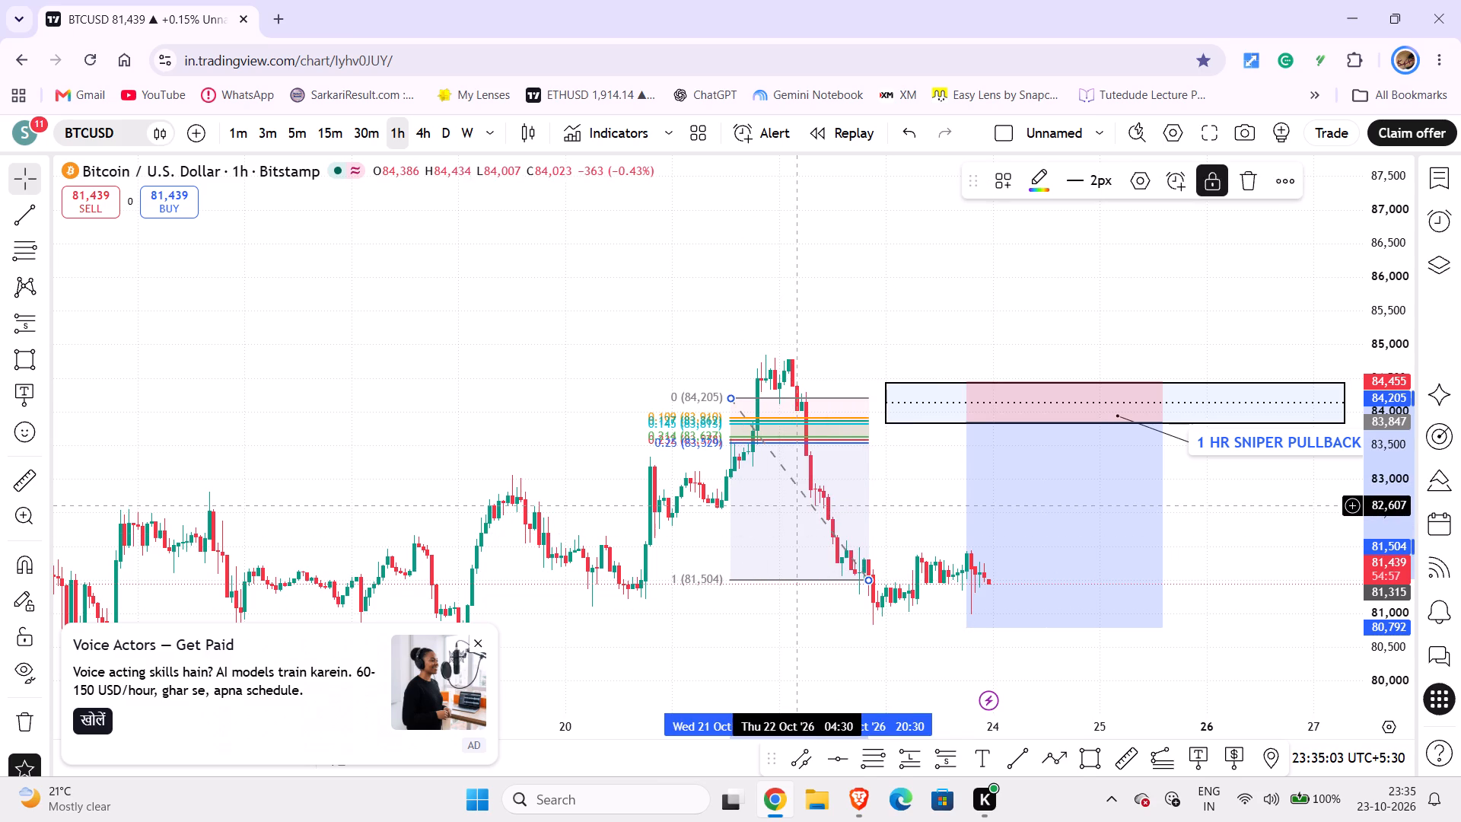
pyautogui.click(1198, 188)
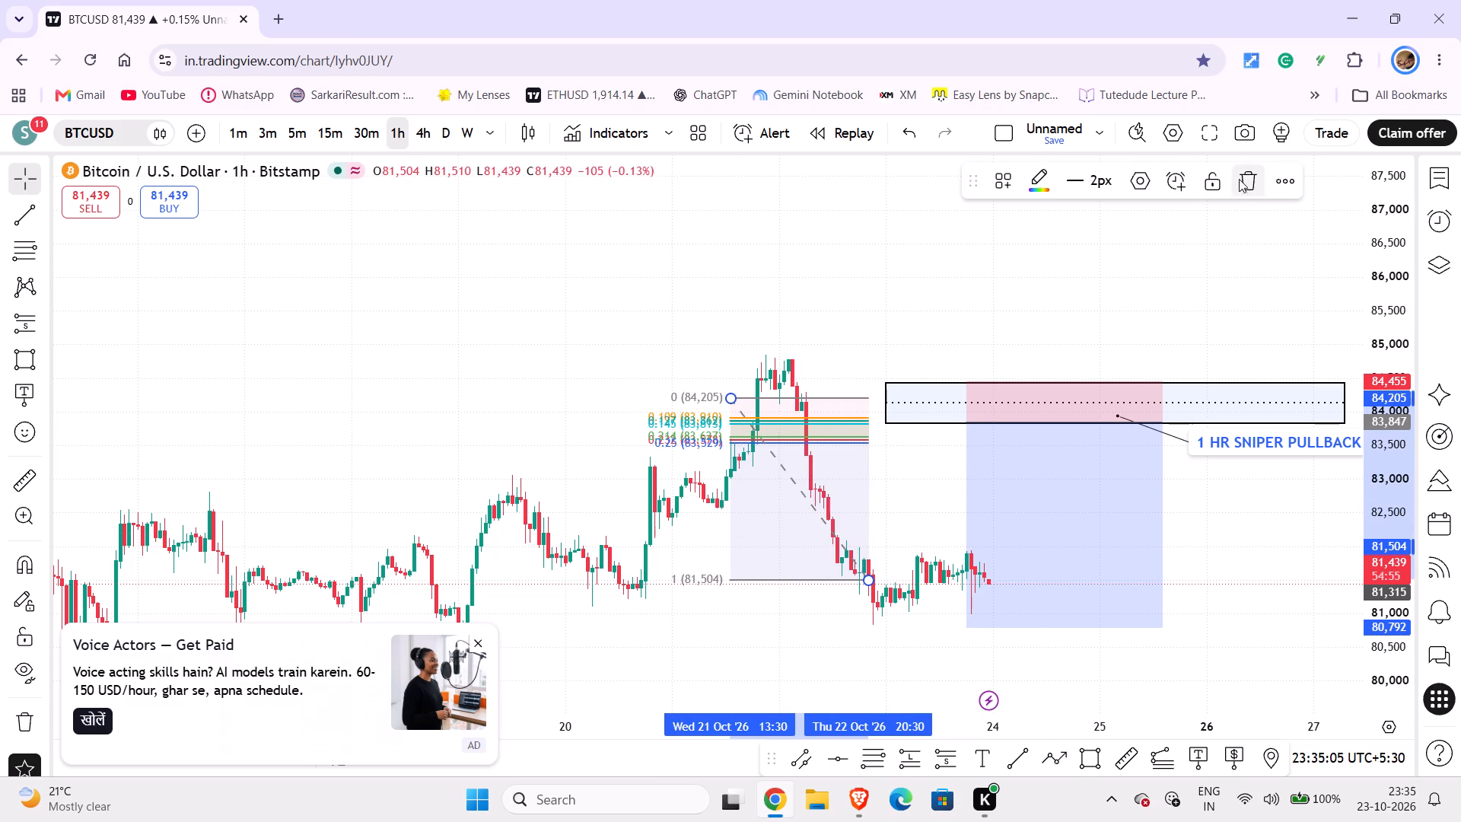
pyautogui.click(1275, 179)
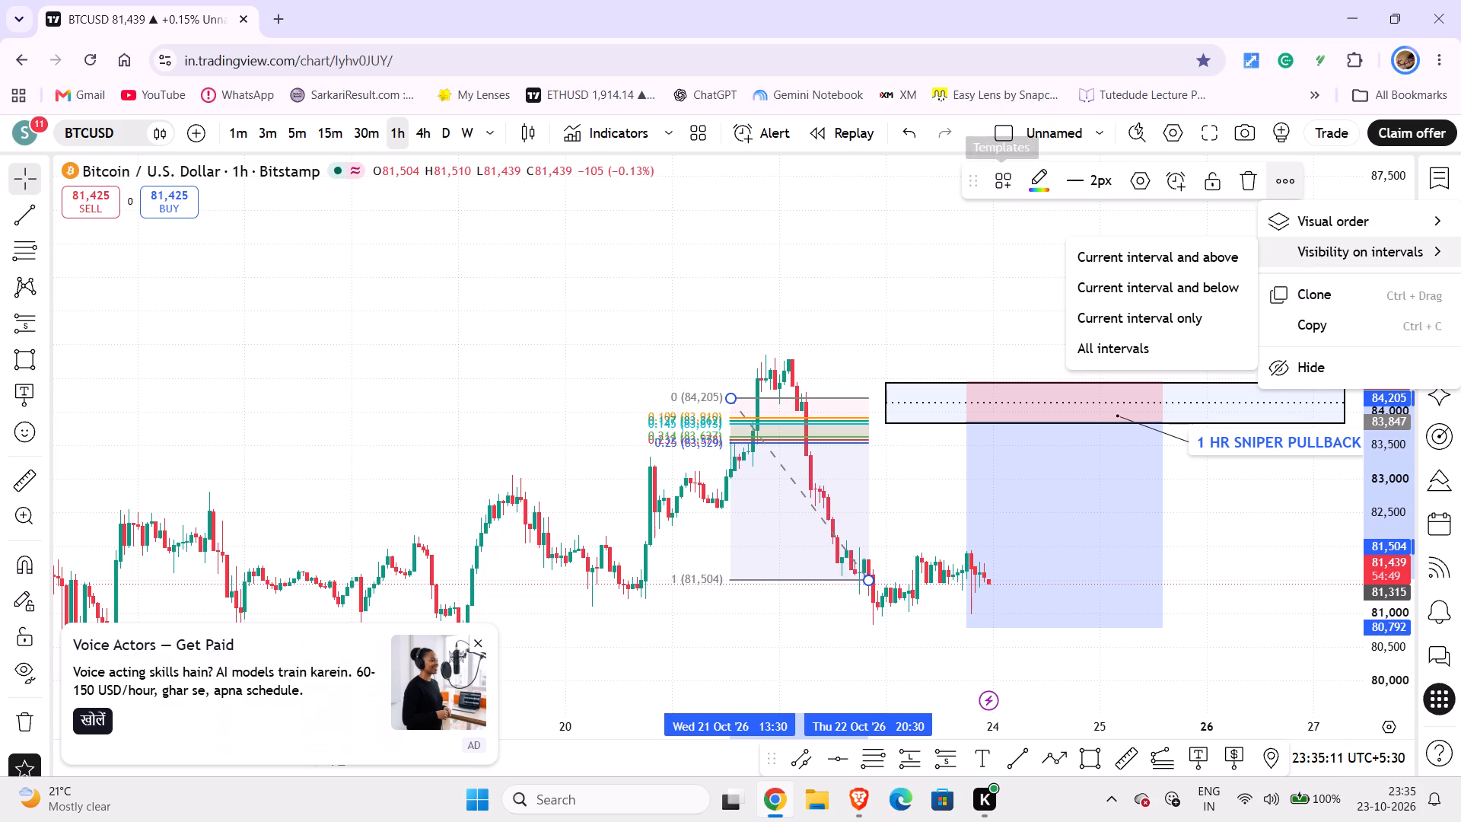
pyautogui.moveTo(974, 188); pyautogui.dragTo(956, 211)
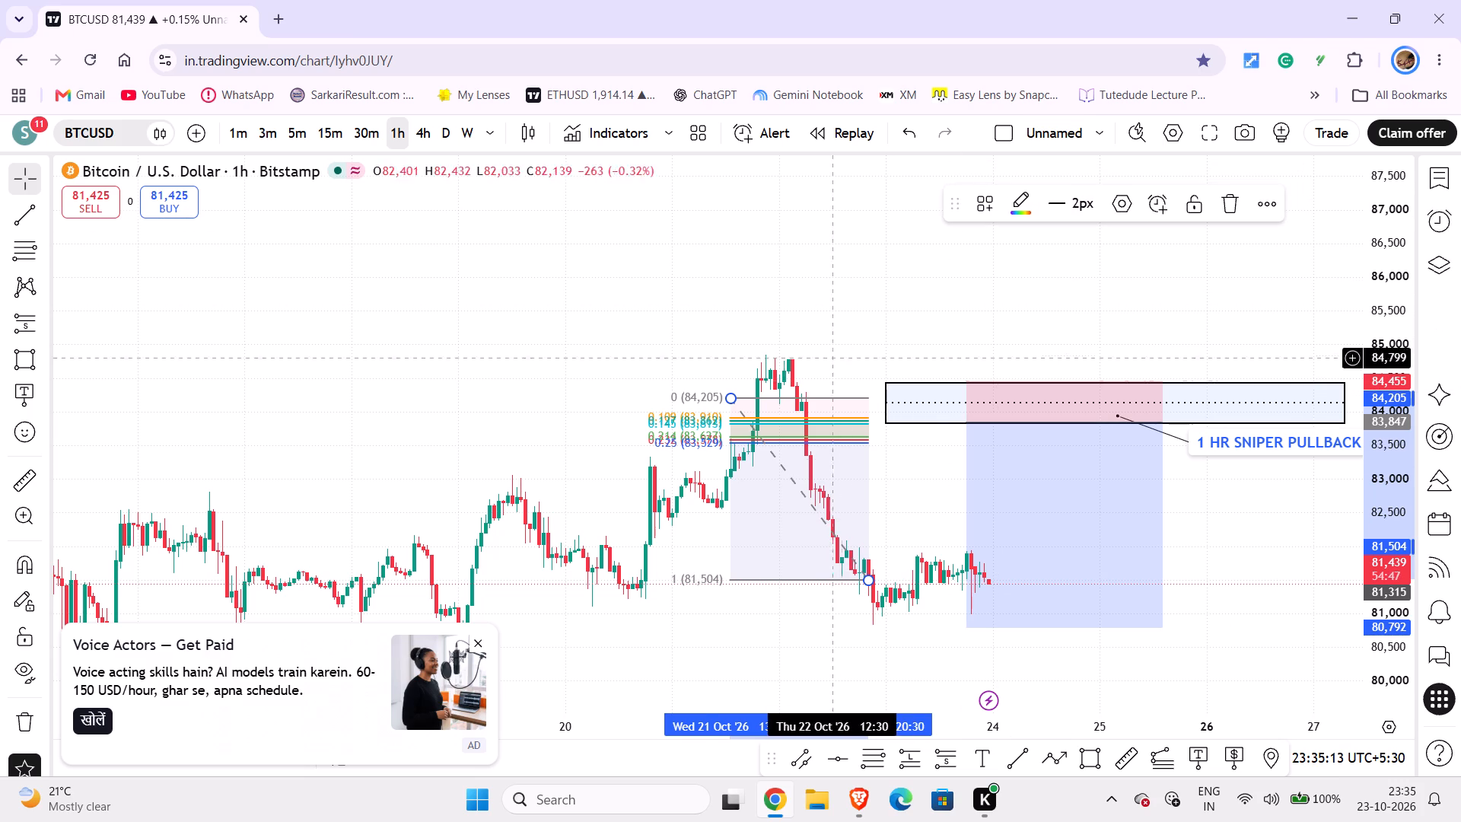
# Save the Fib retracement's current settings as a drawing template named SPL and apply the settings.
pyautogui.click(783, 421)
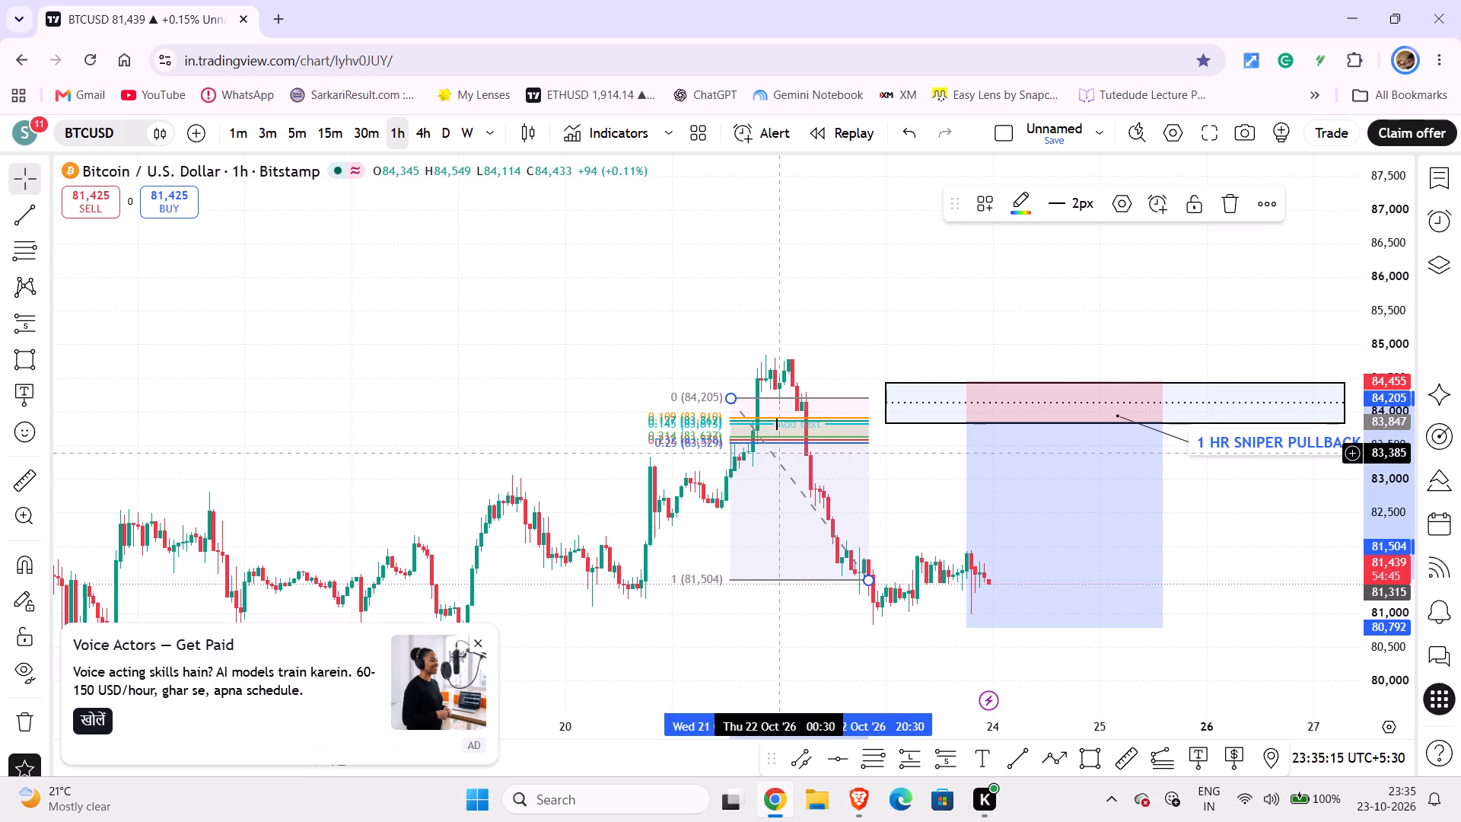
pyautogui.click(781, 454)
pyautogui.rightClick(781, 467)
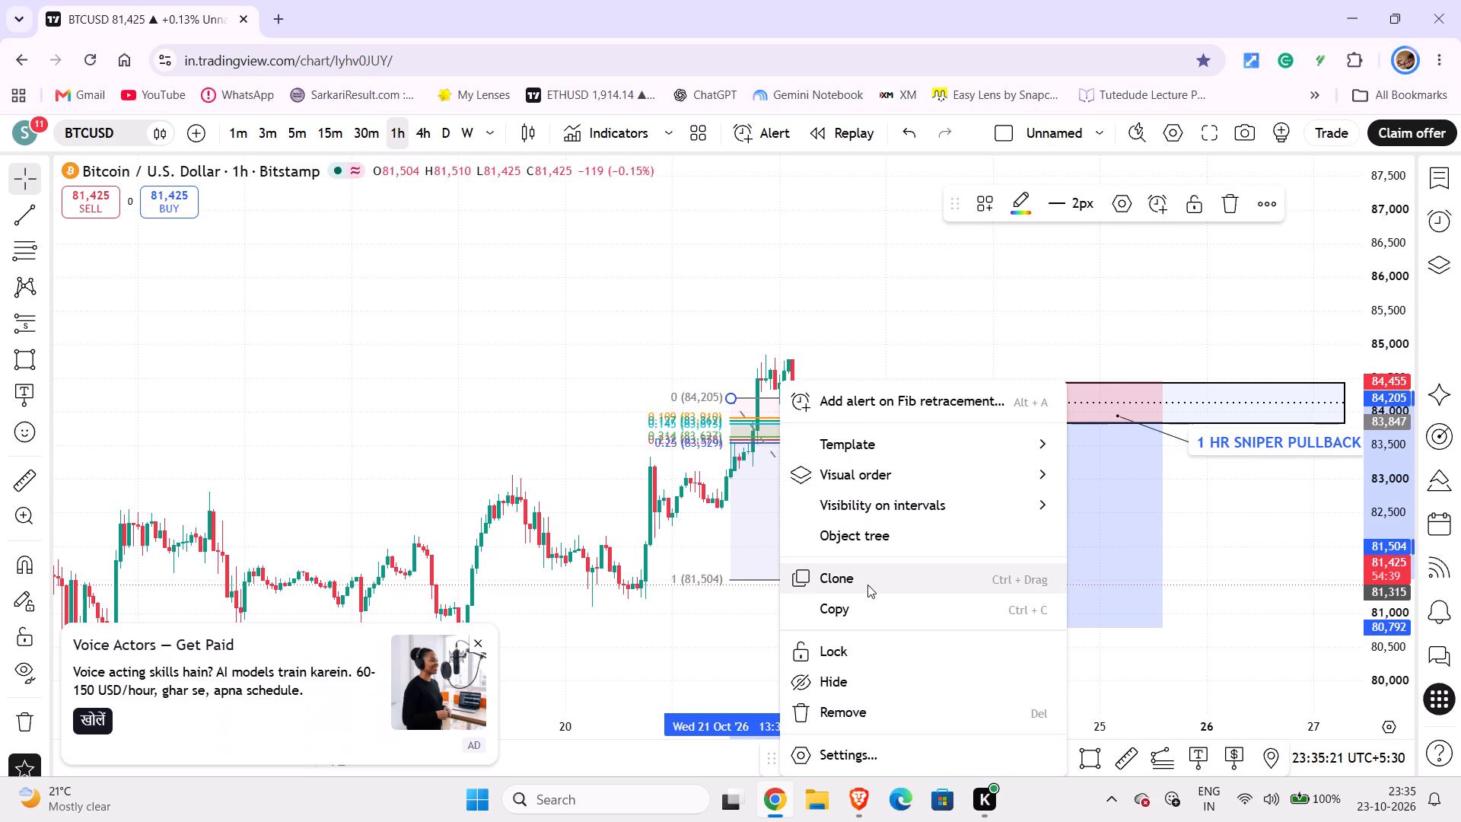
pyautogui.scroll(-3, 862, 613)
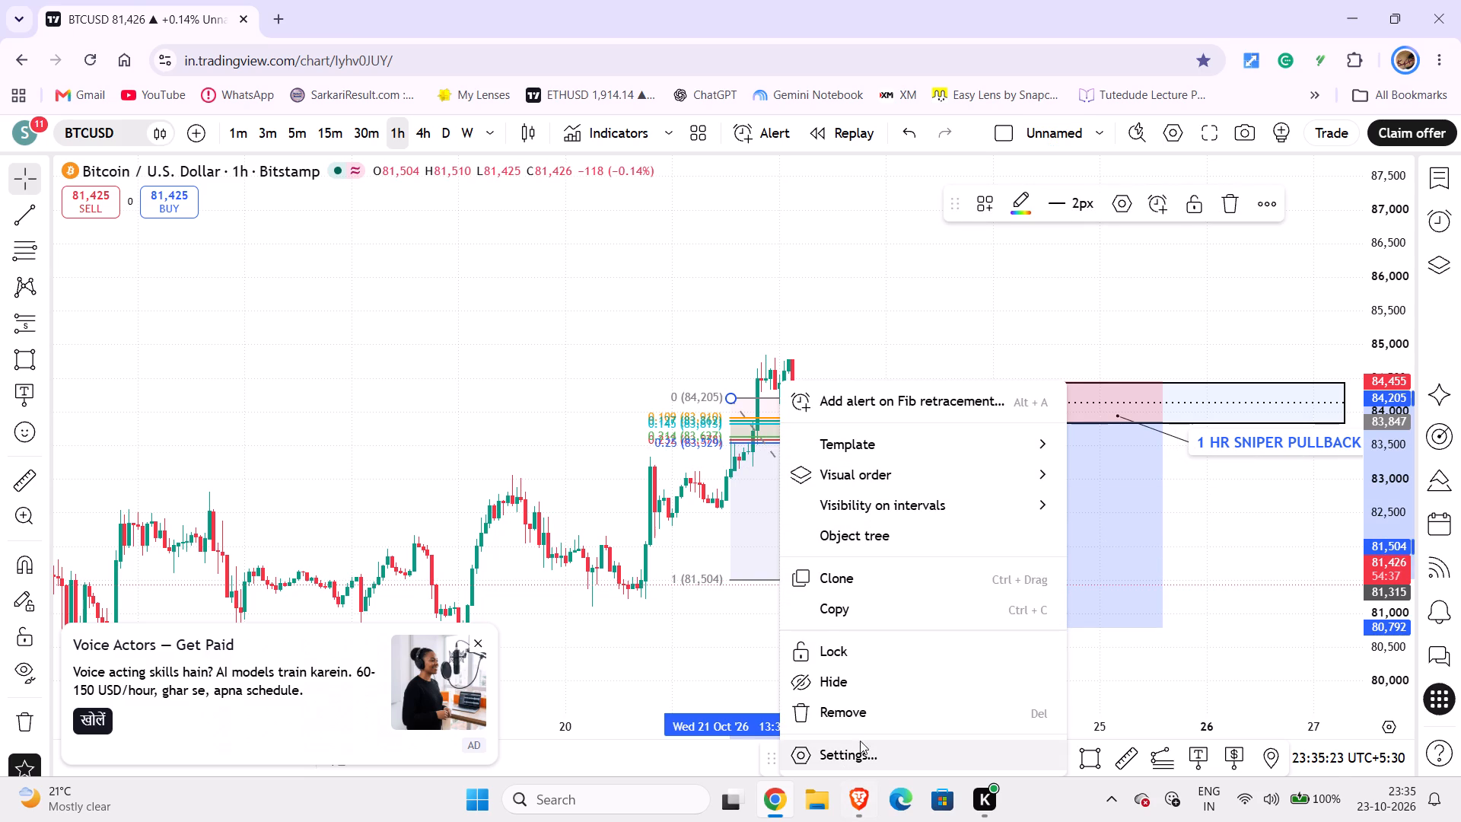
pyautogui.click(858, 755)
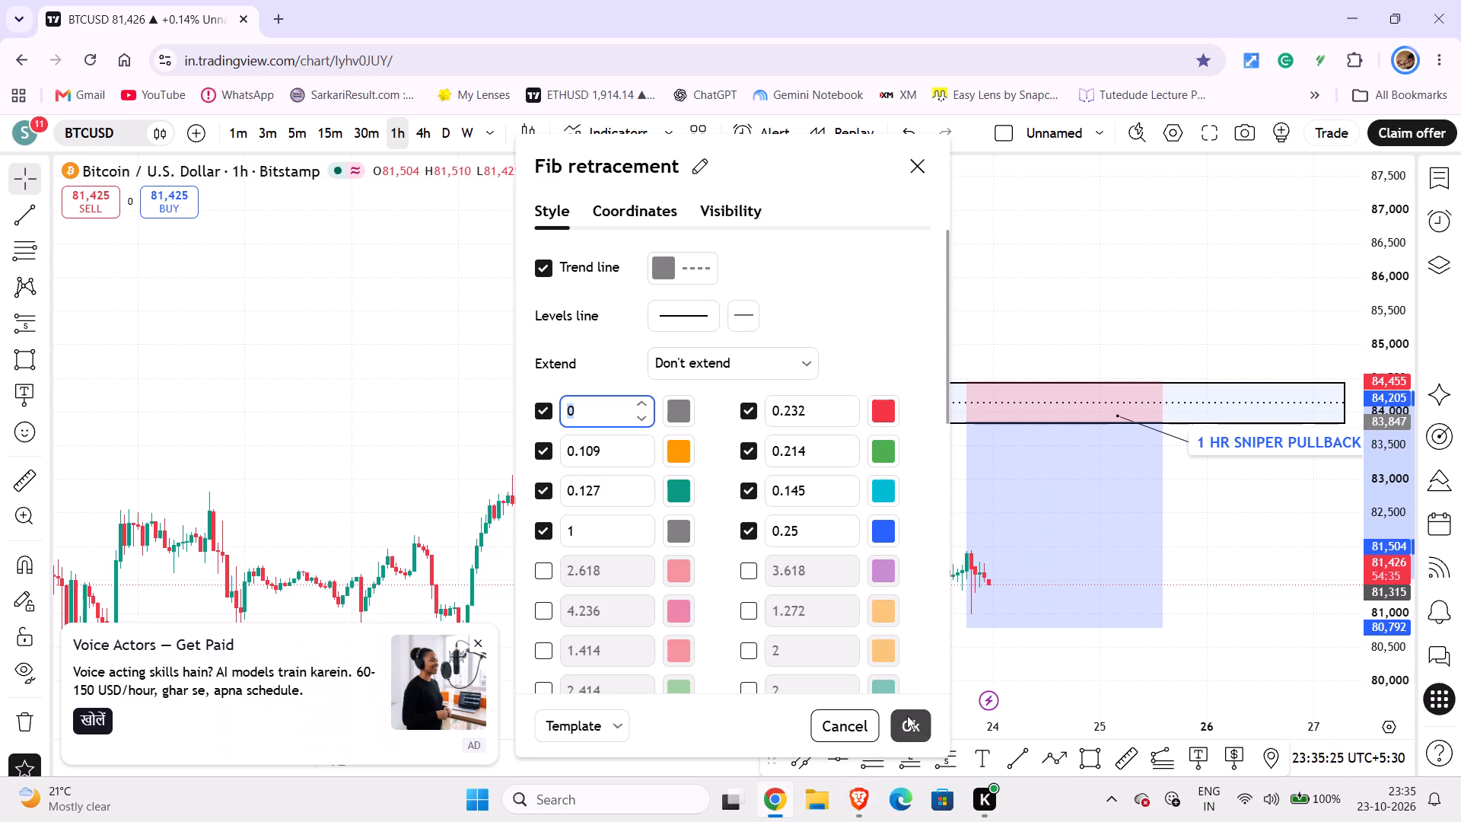
pyautogui.click(592, 728)
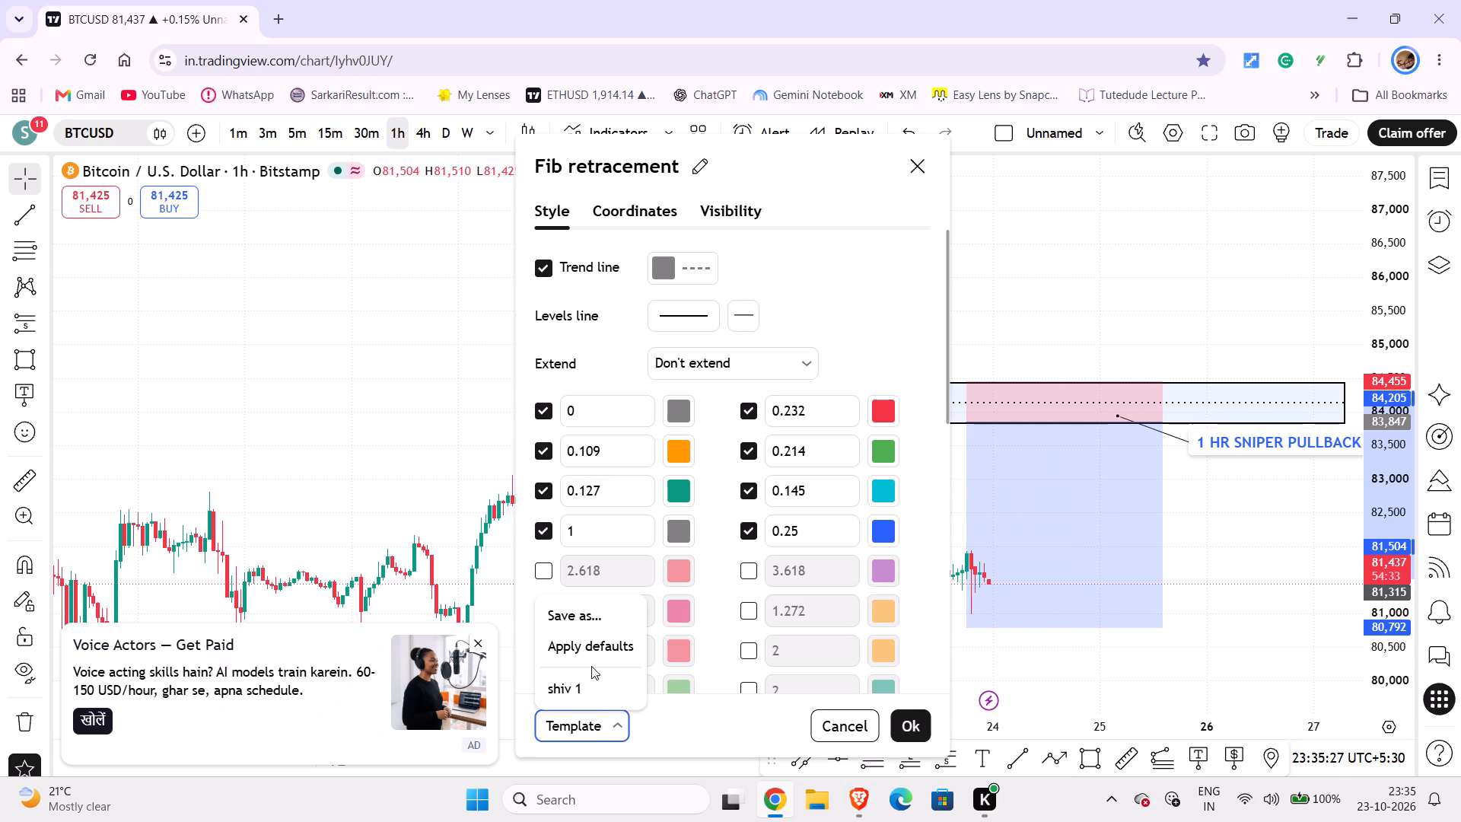
pyautogui.click(593, 623)
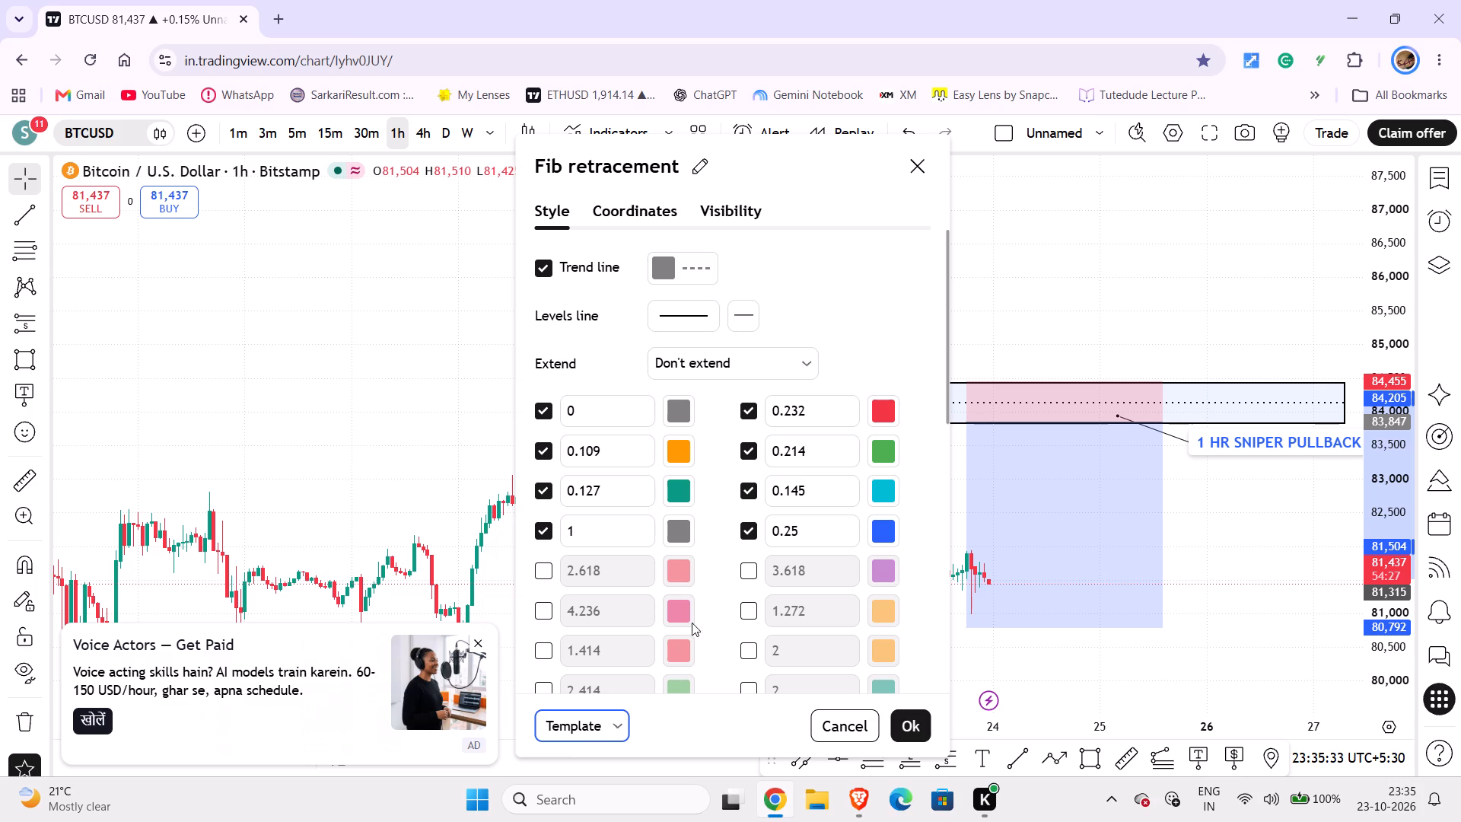
pyautogui.click(612, 722)
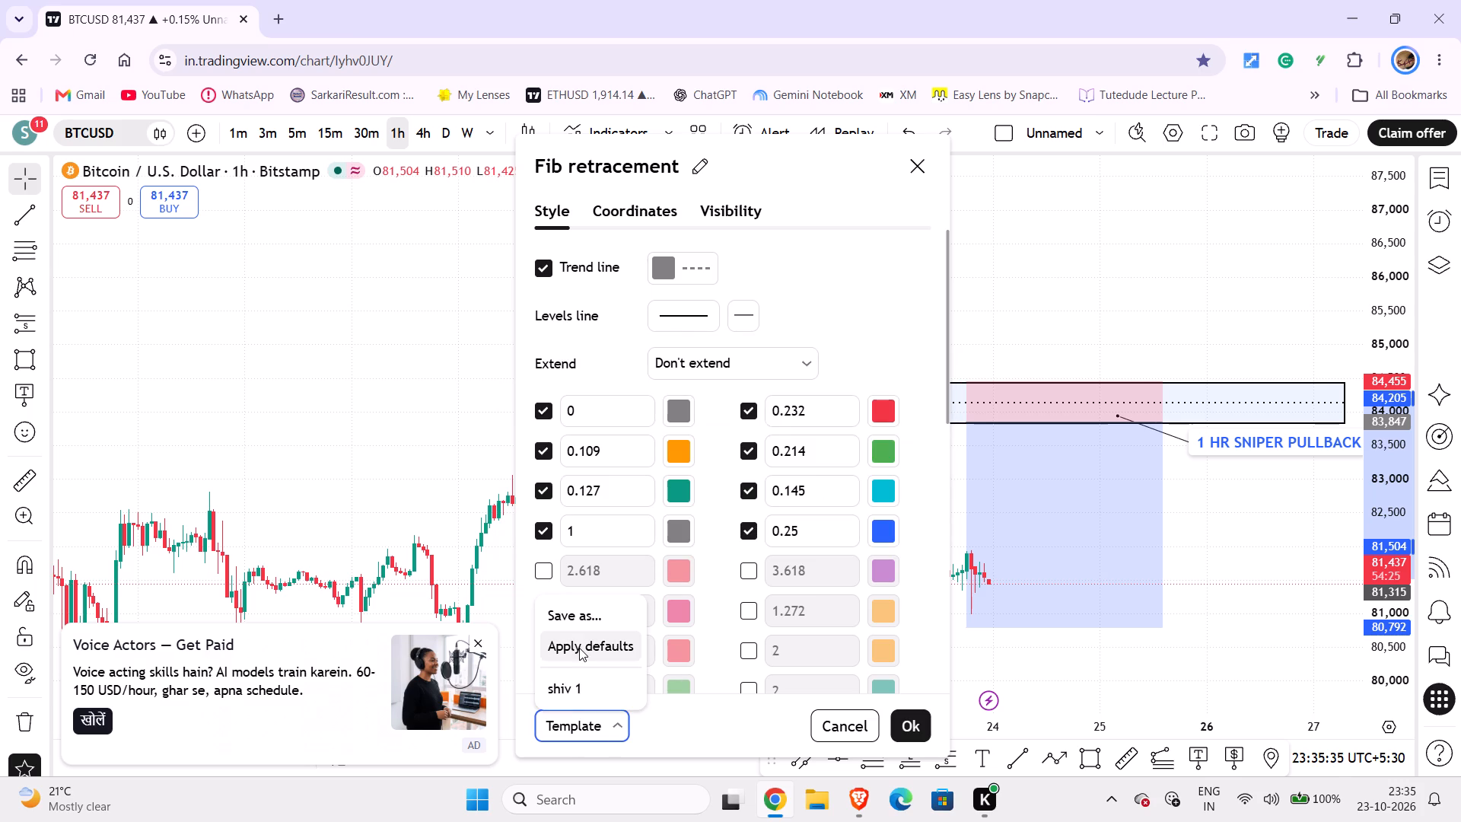
pyautogui.click(583, 617)
pyautogui.click(623, 448)
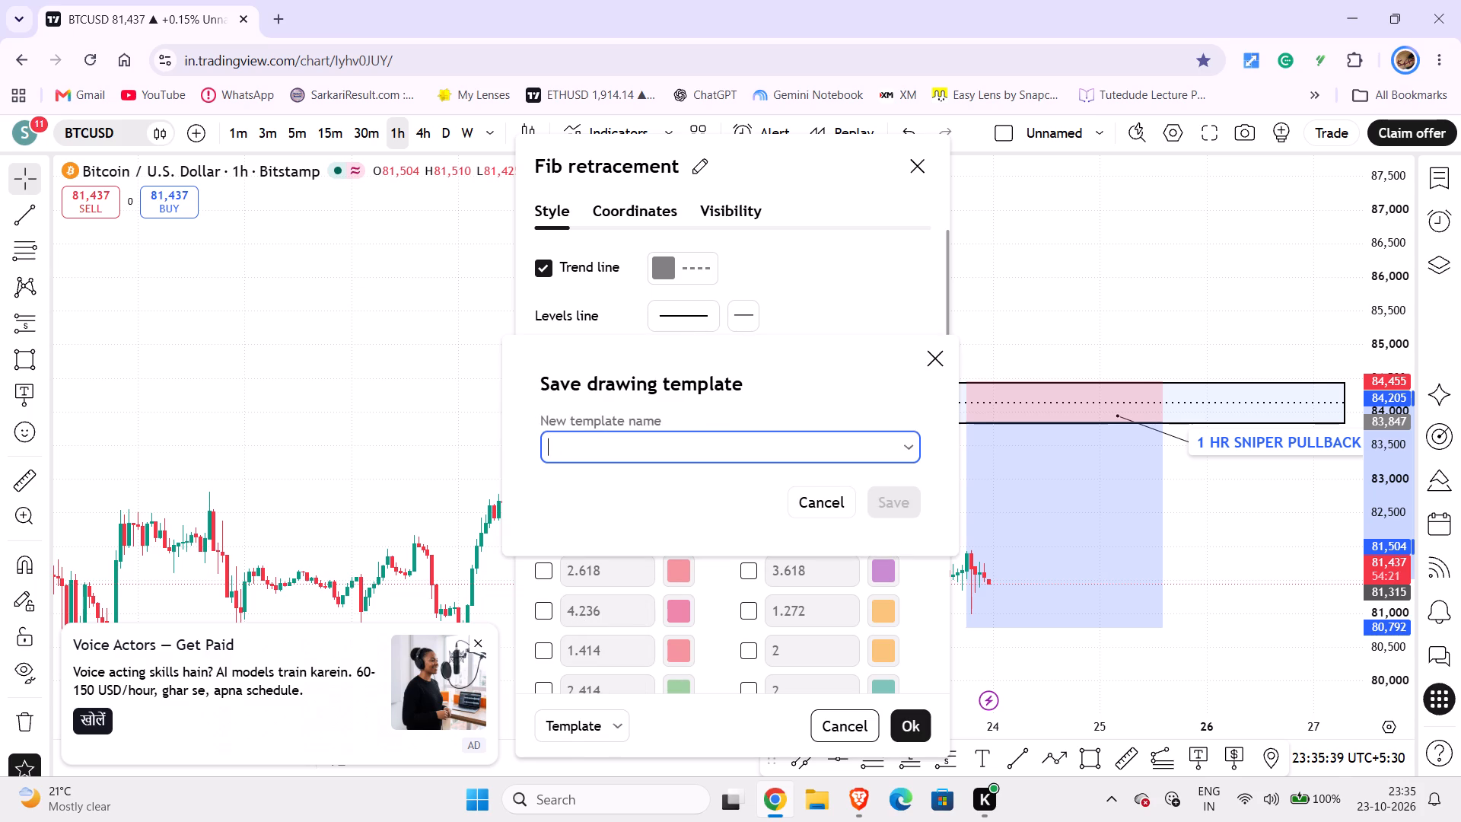
pyautogui.write('SP')
pyautogui.press('l')
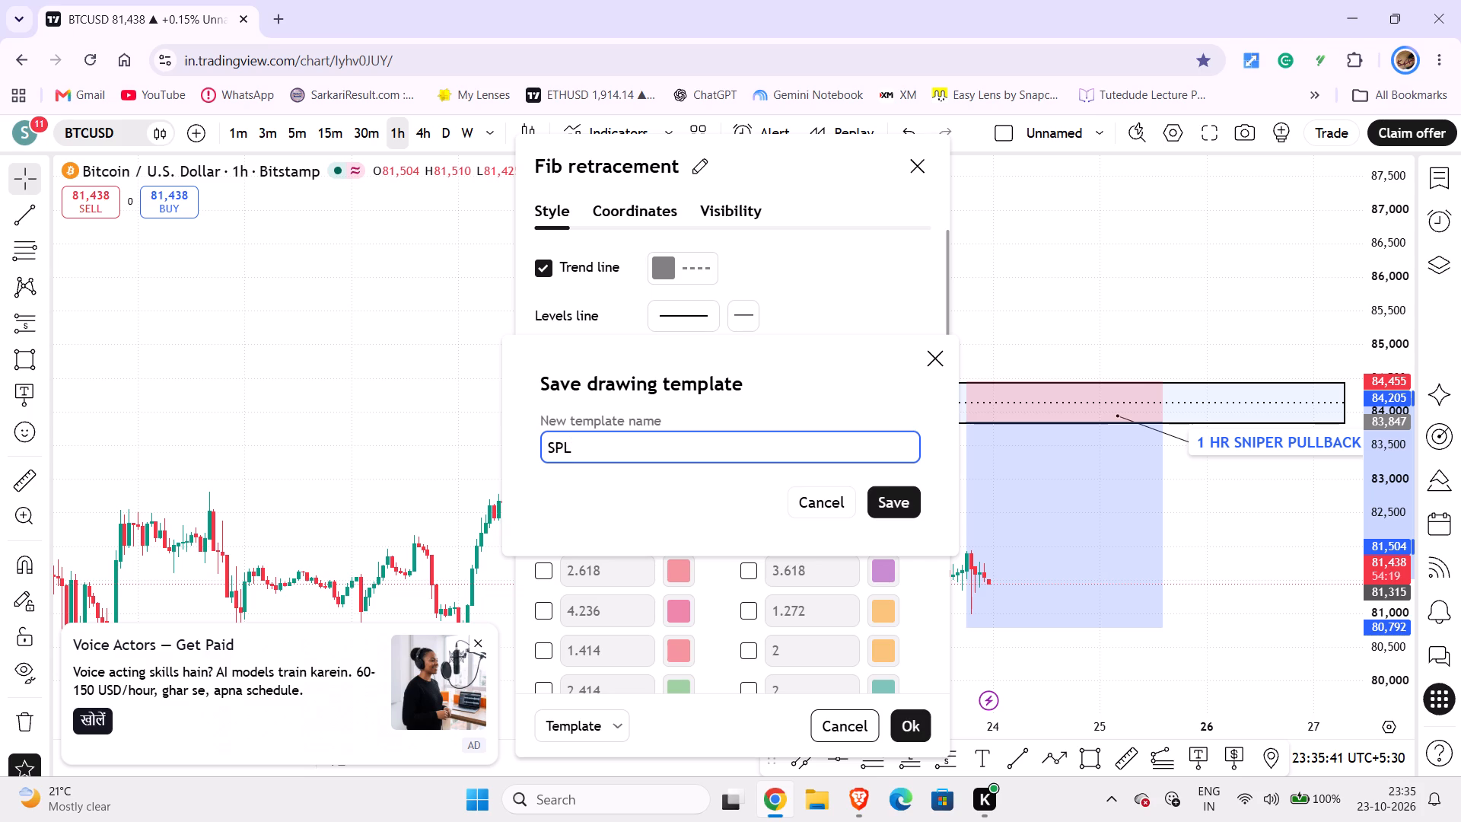
pyautogui.click(891, 507)
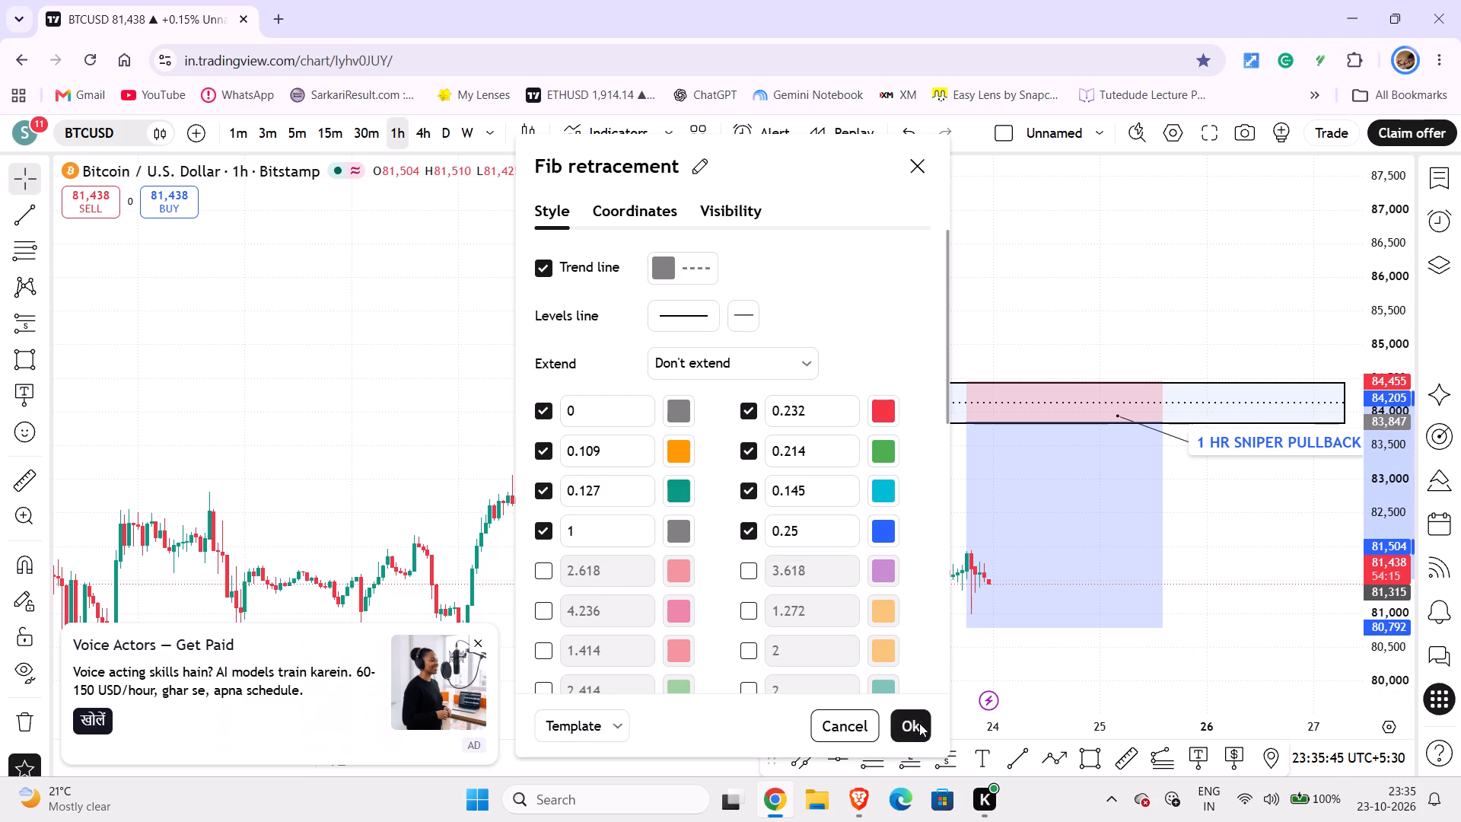
pyautogui.click(920, 723)
pyautogui.click(796, 478)
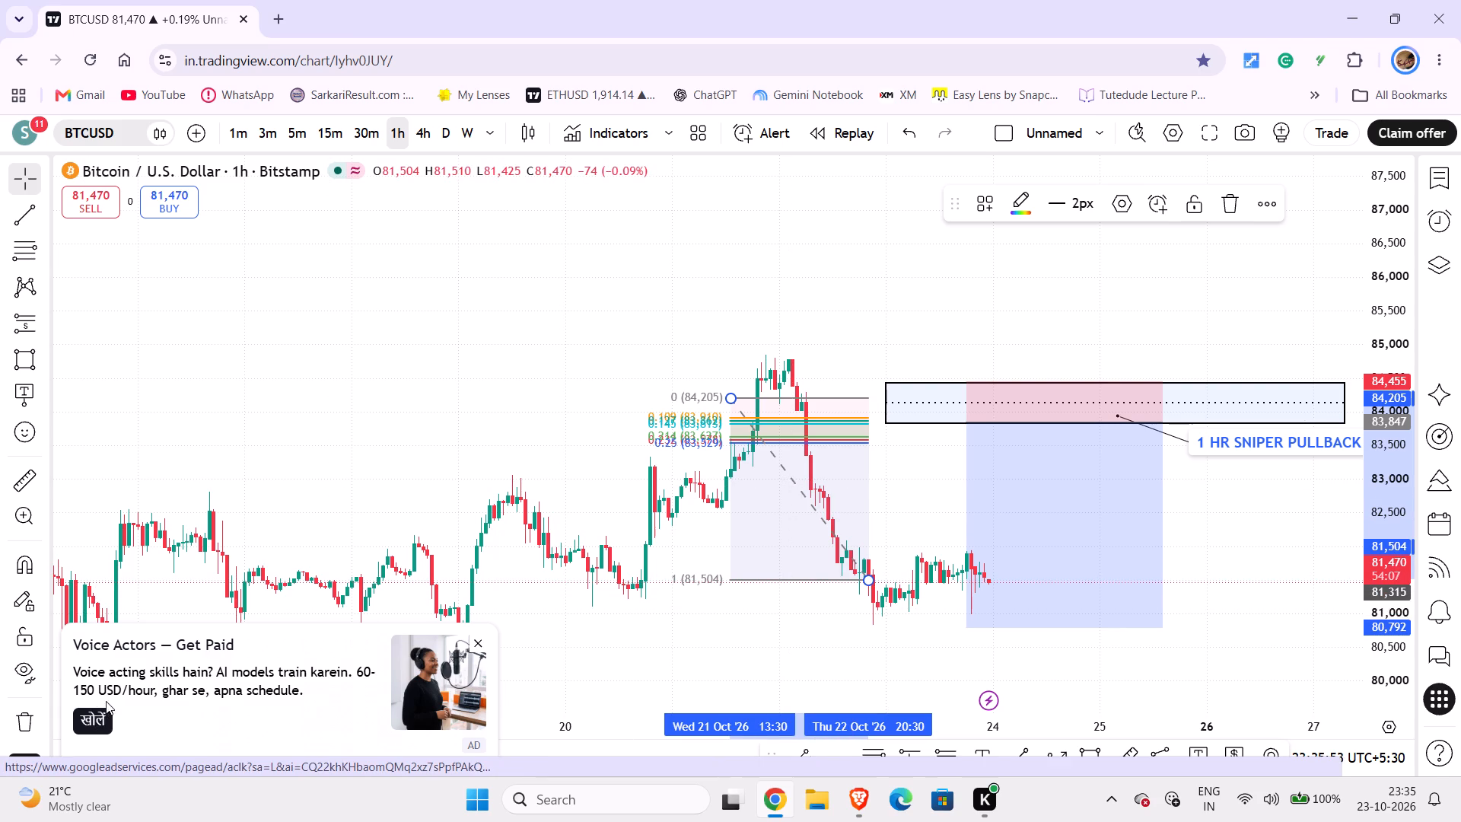
# Open the Voice Actors job advert shown over the chart, and close the extra blank tab.
pyautogui.click(289, 11)
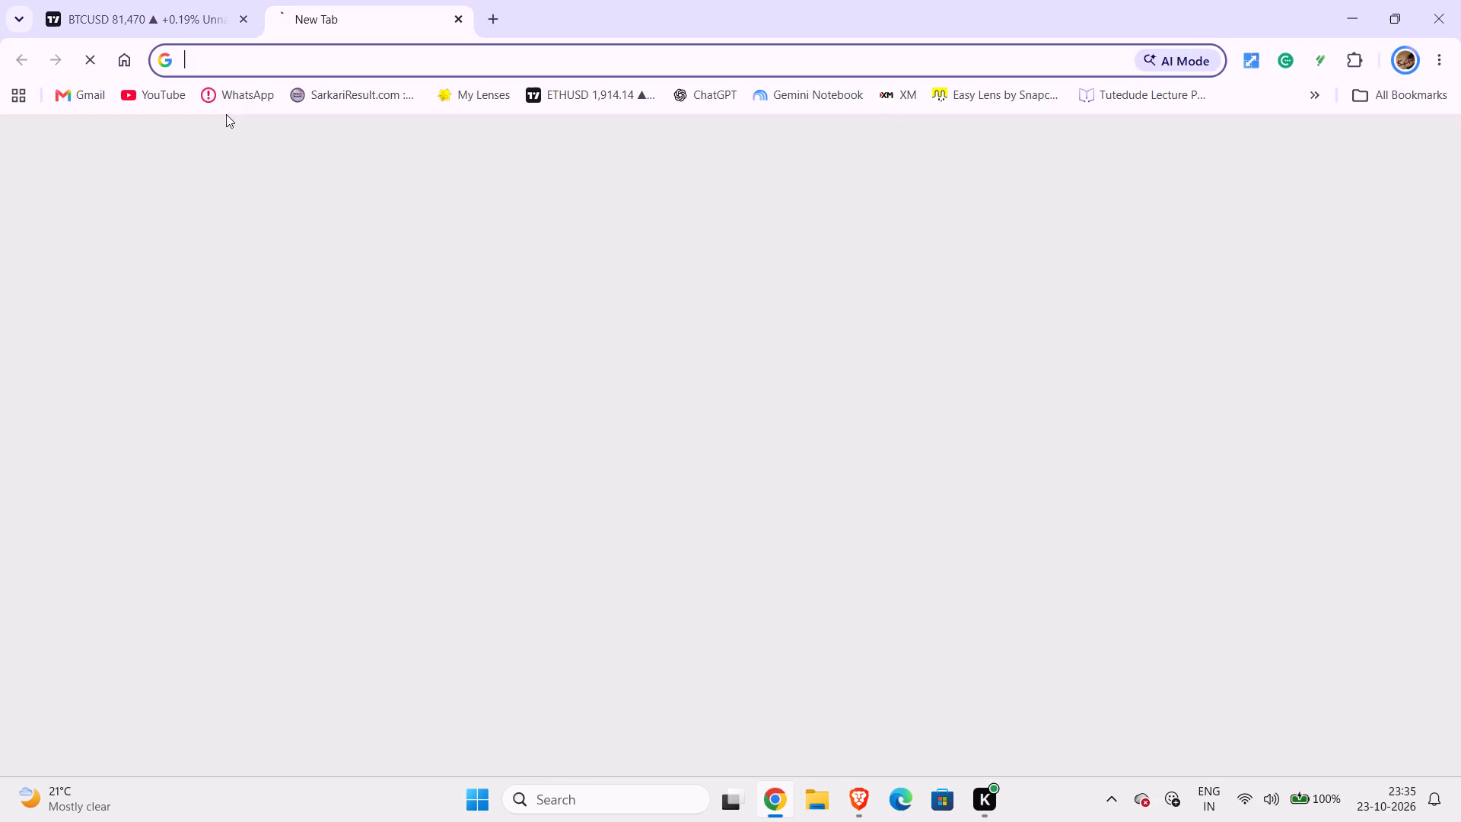
pyautogui.click(147, 24)
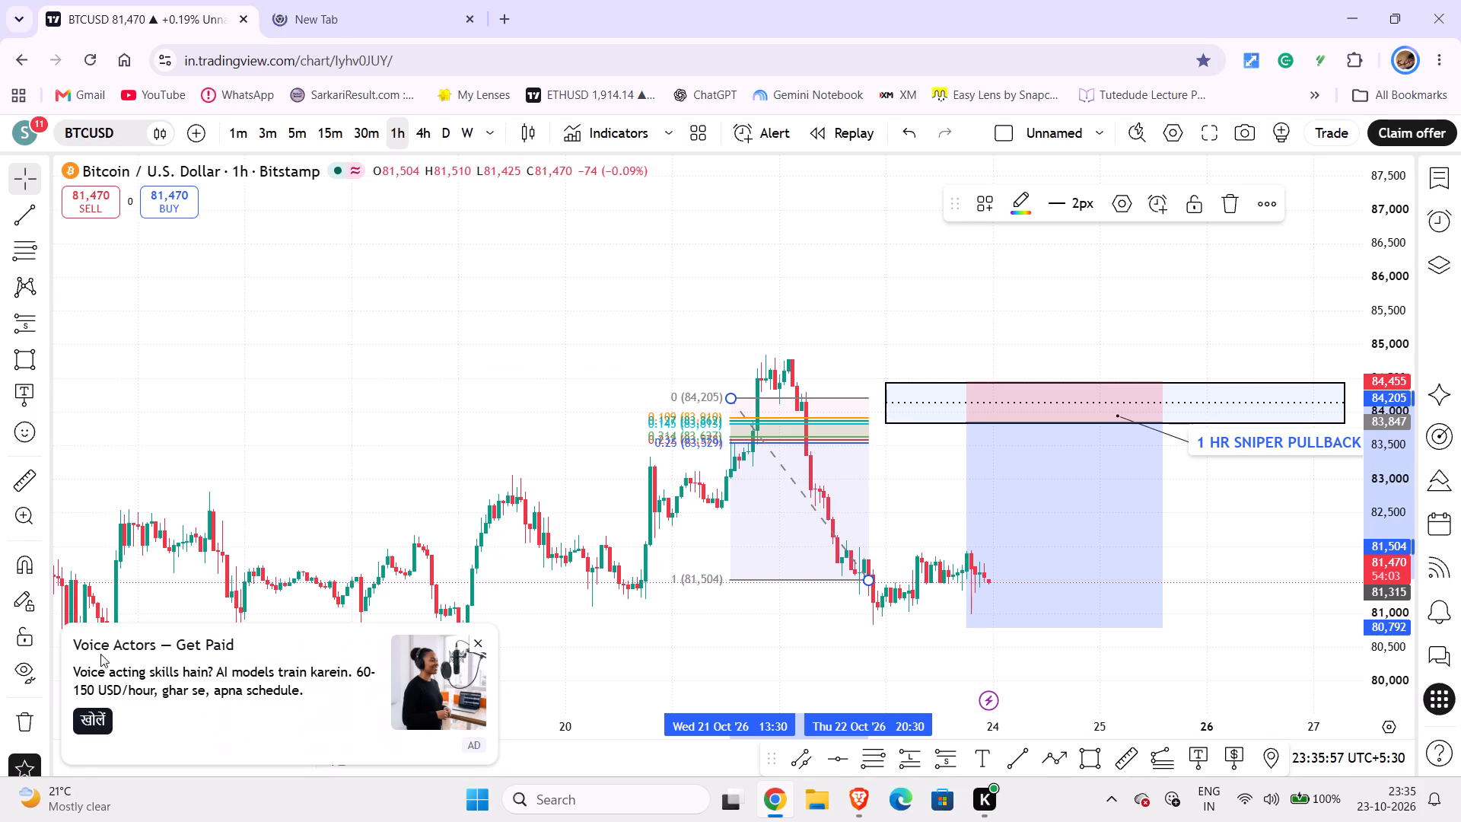
pyautogui.click(97, 715)
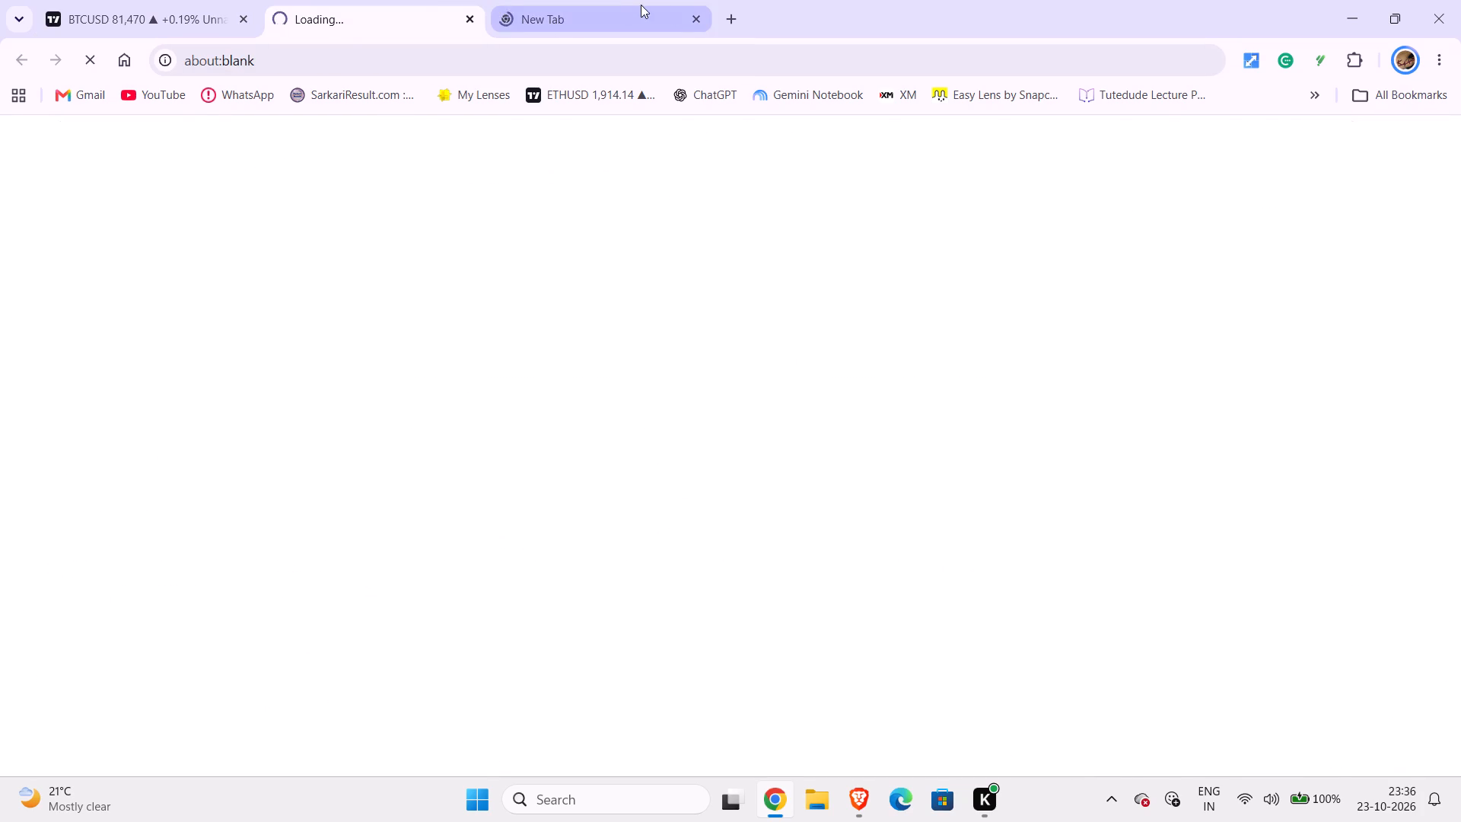
pyautogui.click(698, 21)
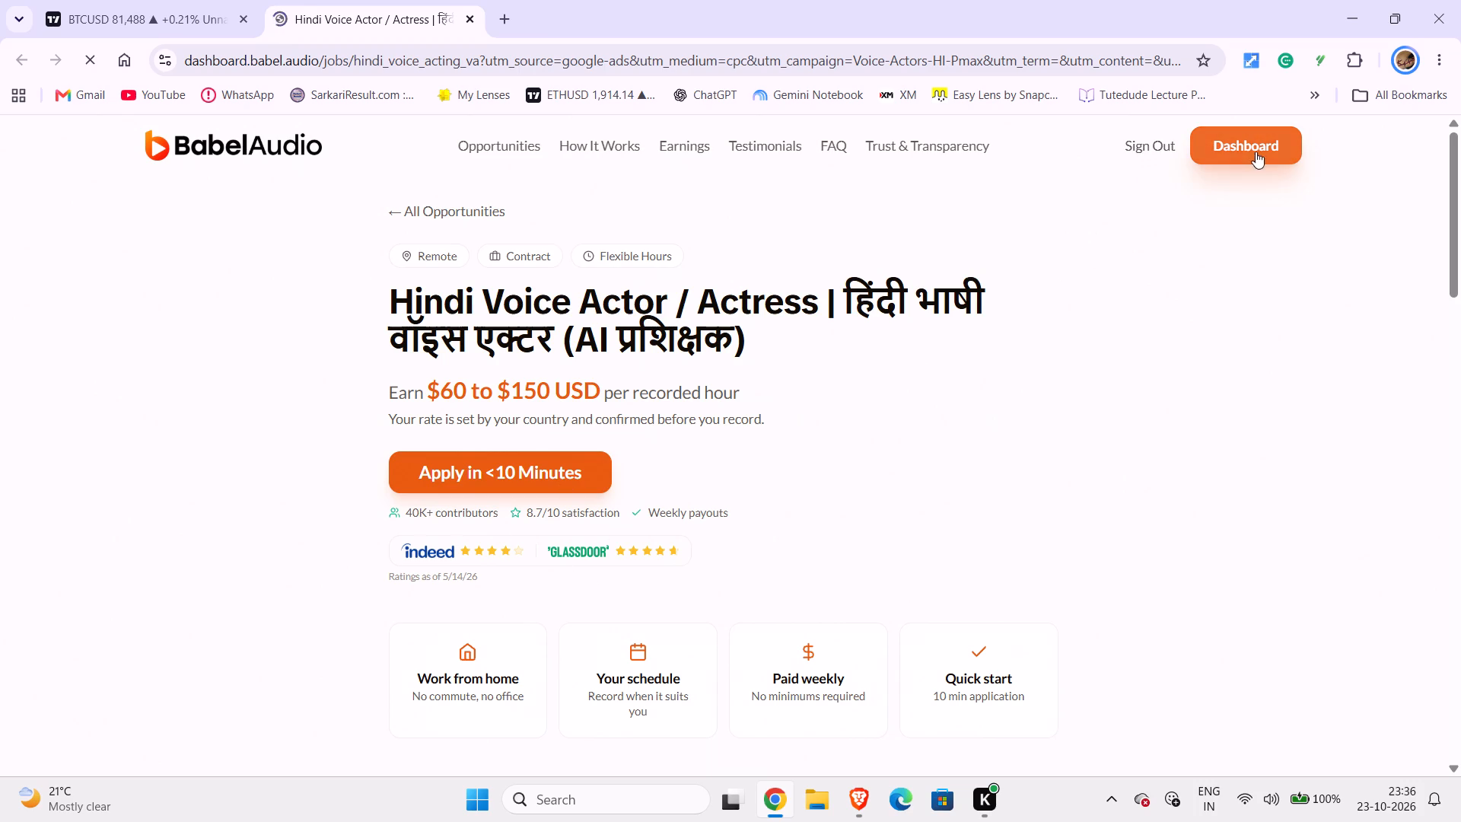
# Apply for the Hindi Voice Actor / Actress job and open the Voice Acting Application from the list of application types.
pyautogui.click(489, 471)
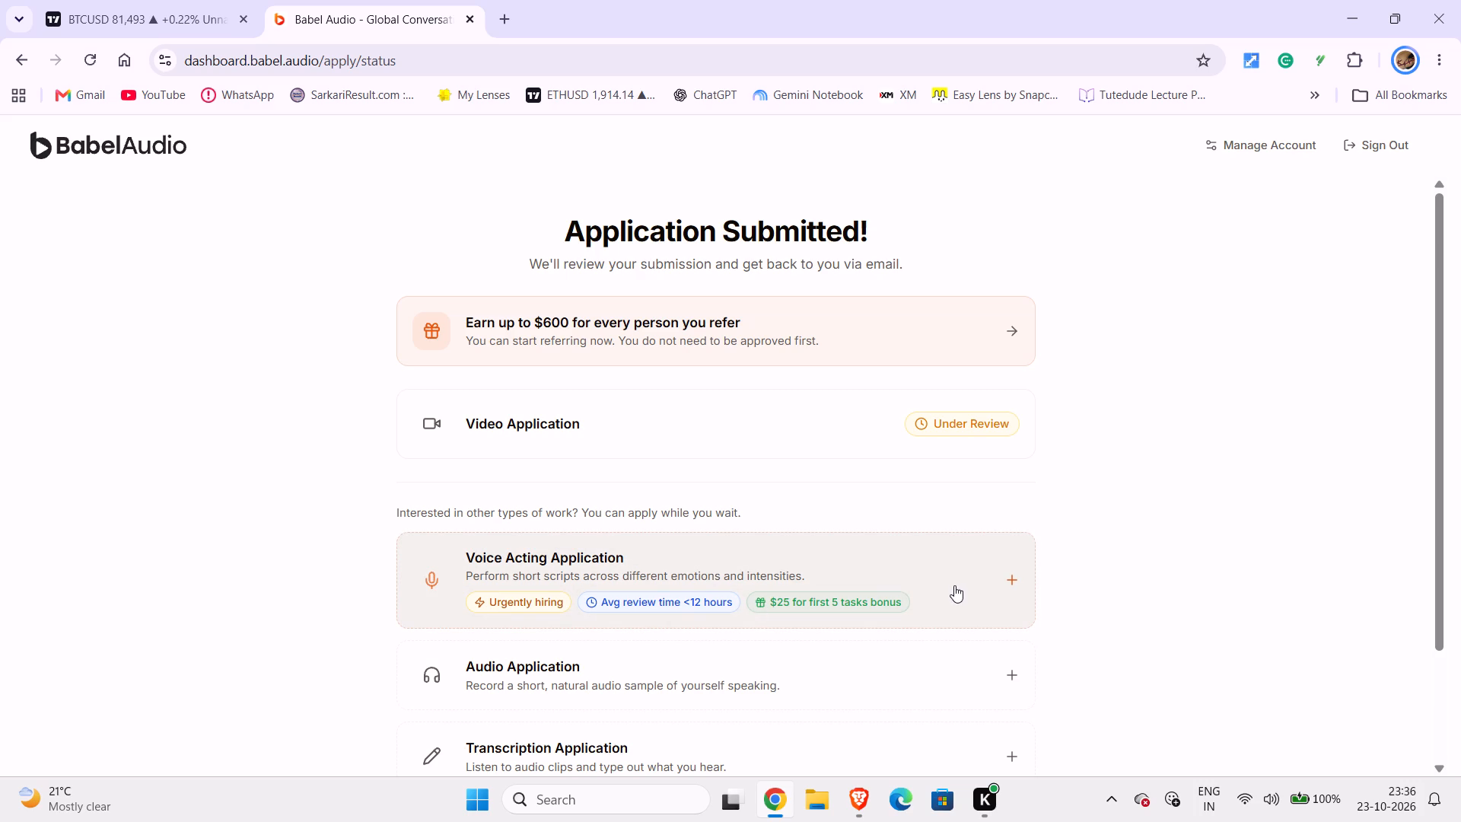
pyautogui.click(1019, 582)
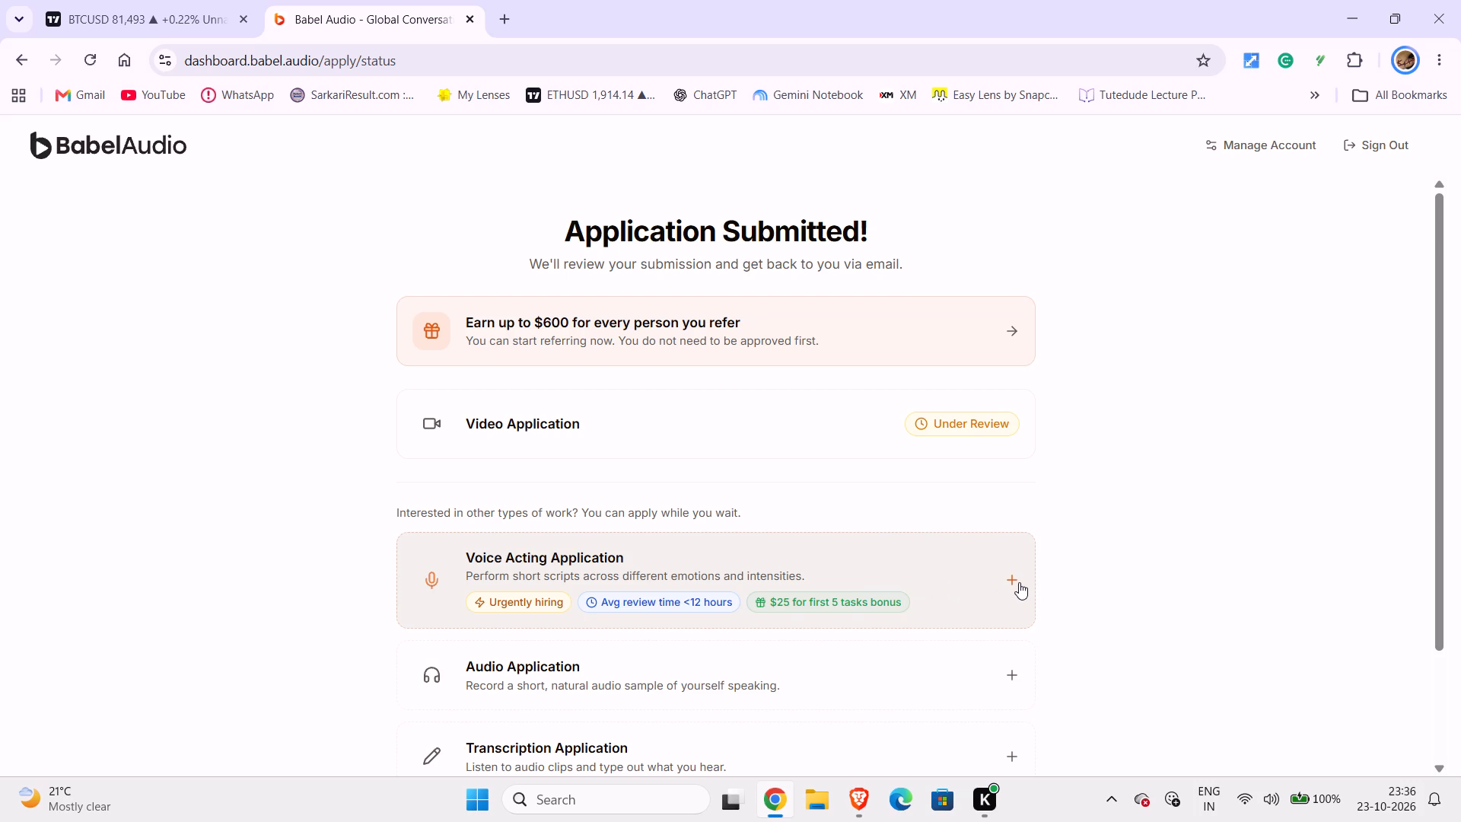
pyautogui.click(1014, 578)
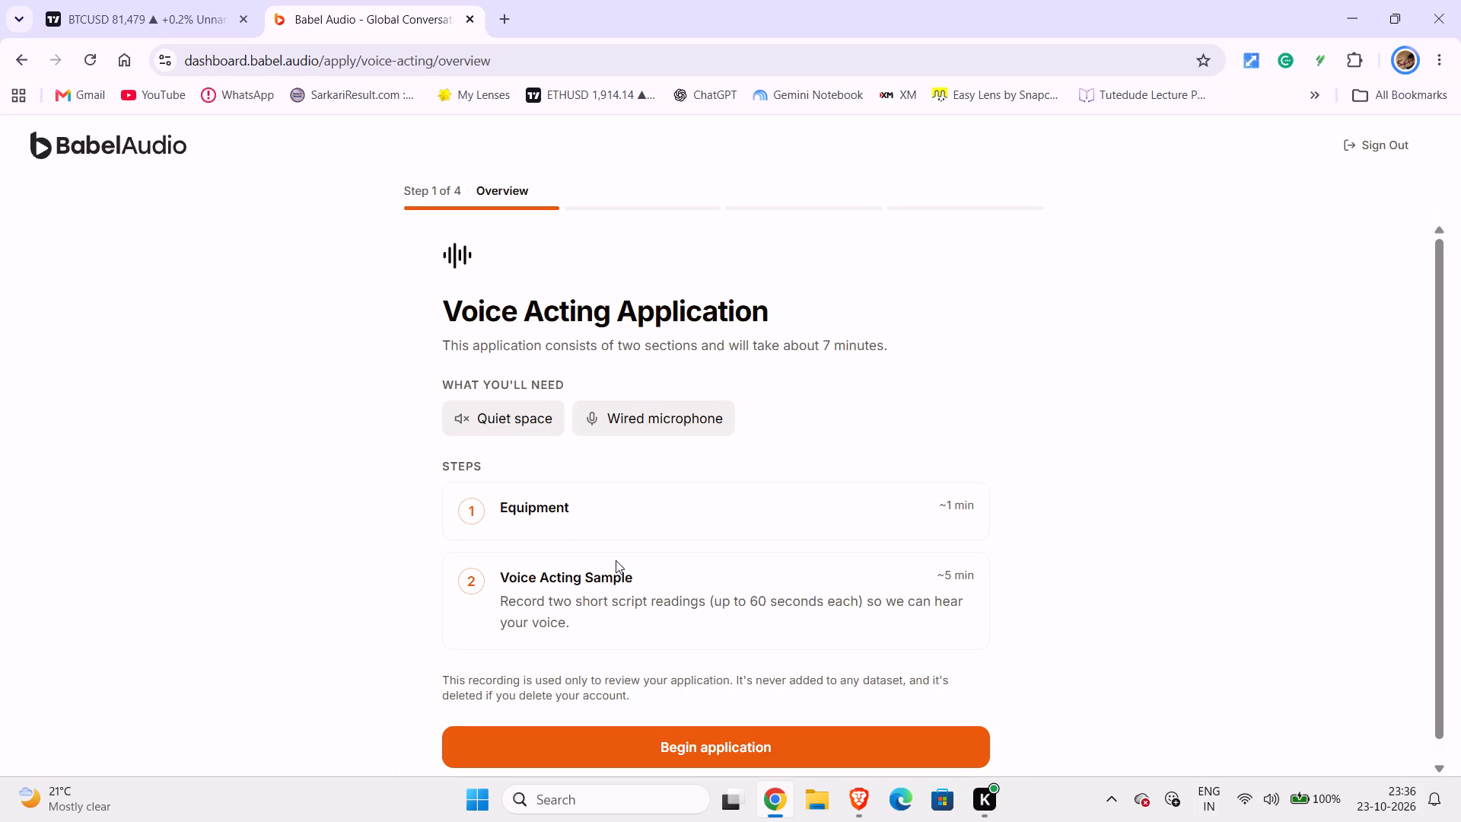
pyautogui.scroll(-3, 695, 597)
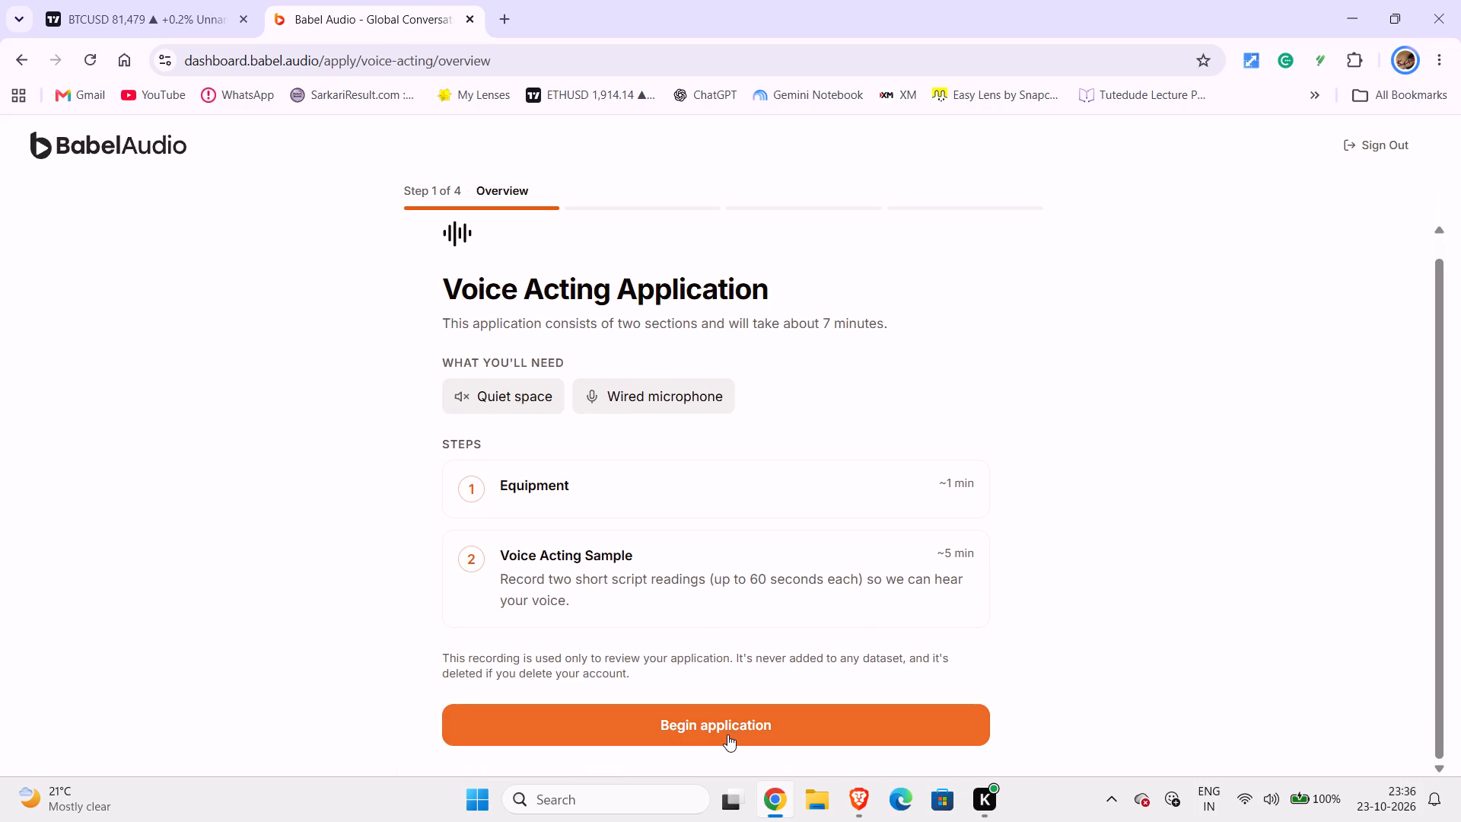